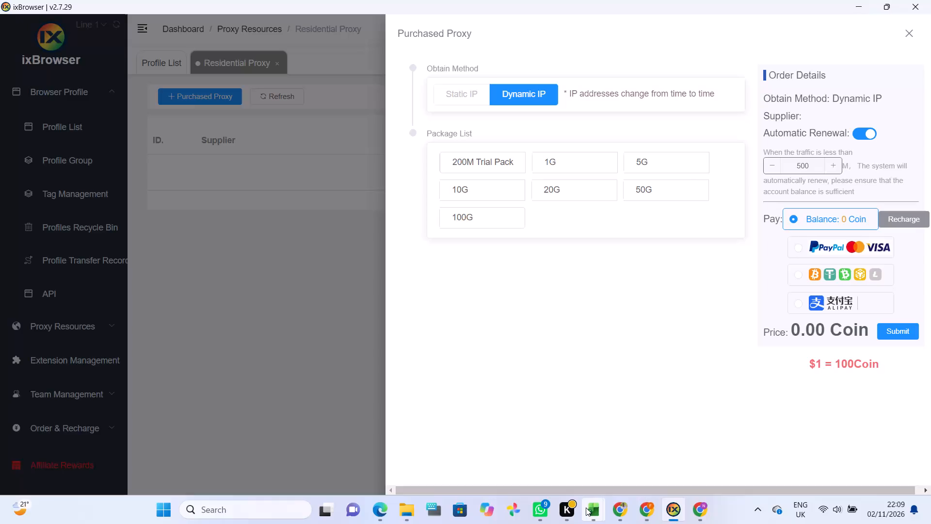
Switch to Excel and bring the Excel Project Dataset workbook to the front.
{"action": "left_click", "coordinate": [586, 508]}
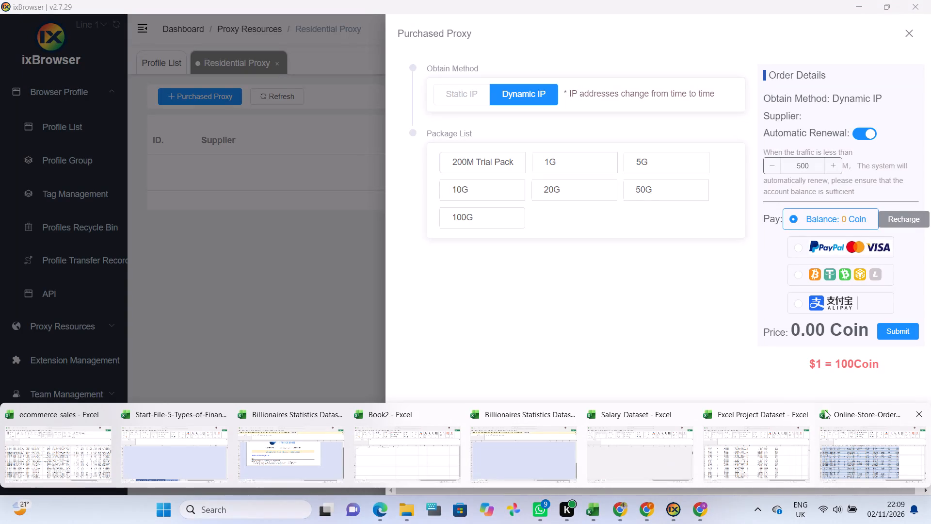
{"action": "left_click", "coordinate": [834, 444]}
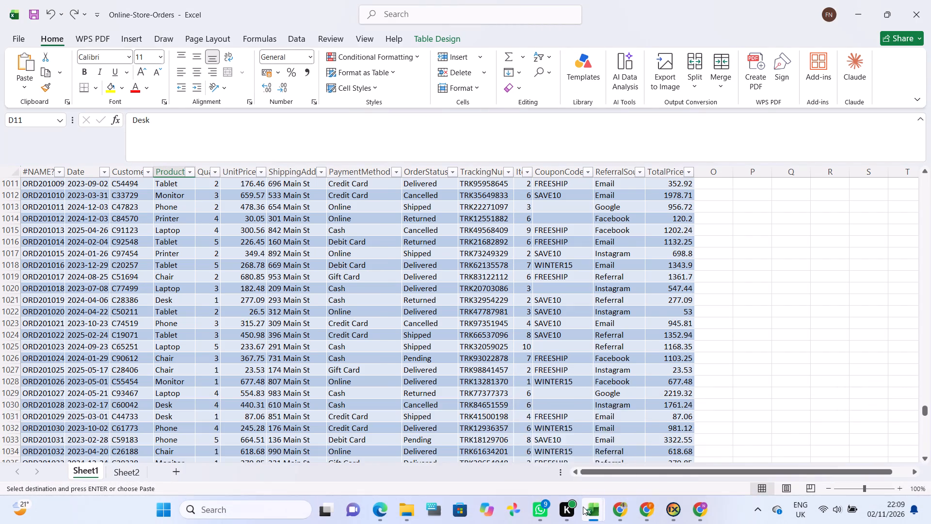
{"action": "left_click", "coordinate": [710, 456]}
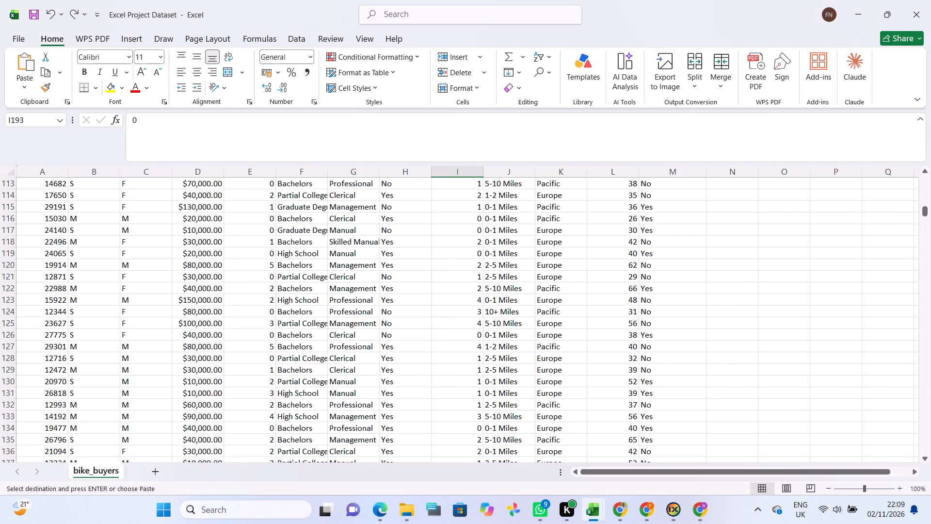
Look through the bike_buyers sheet's column headers and customer records, ending back at the header row.
{"action": "scroll", "coordinate": [512, 443], "scroll_direction": "right", "scroll_amount": 2}
{"action": "scroll", "coordinate": [512, 443], "scroll_direction": "up", "scroll_amount": 16}
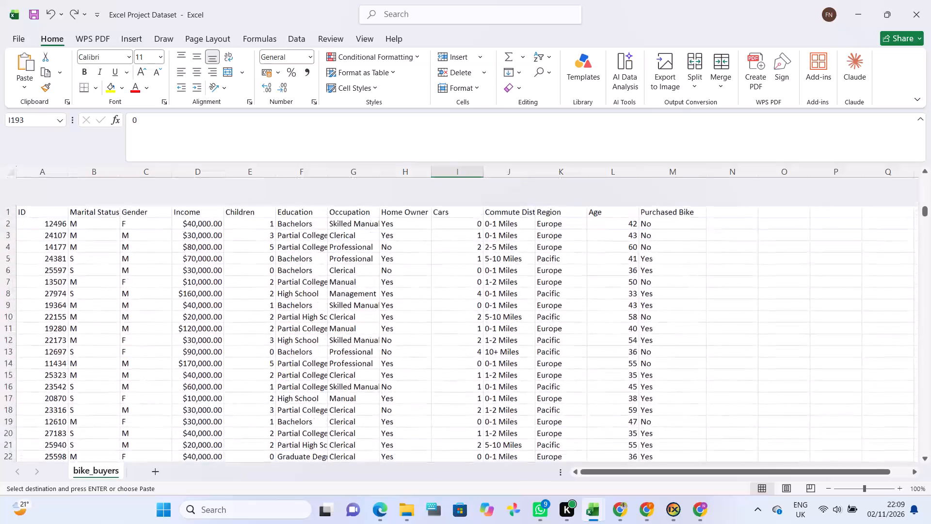
{"action": "scroll", "coordinate": [512, 443], "scroll_direction": "down", "scroll_amount": 16}
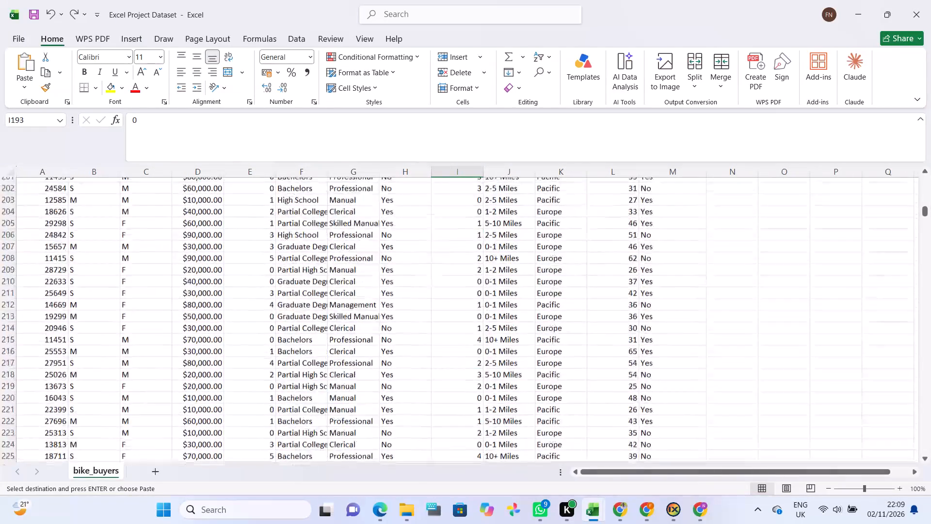
{"action": "scroll", "coordinate": [512, 443], "scroll_direction": "down", "scroll_amount": 10}
{"action": "scroll", "coordinate": [512, 443], "scroll_direction": "up", "scroll_amount": 3}
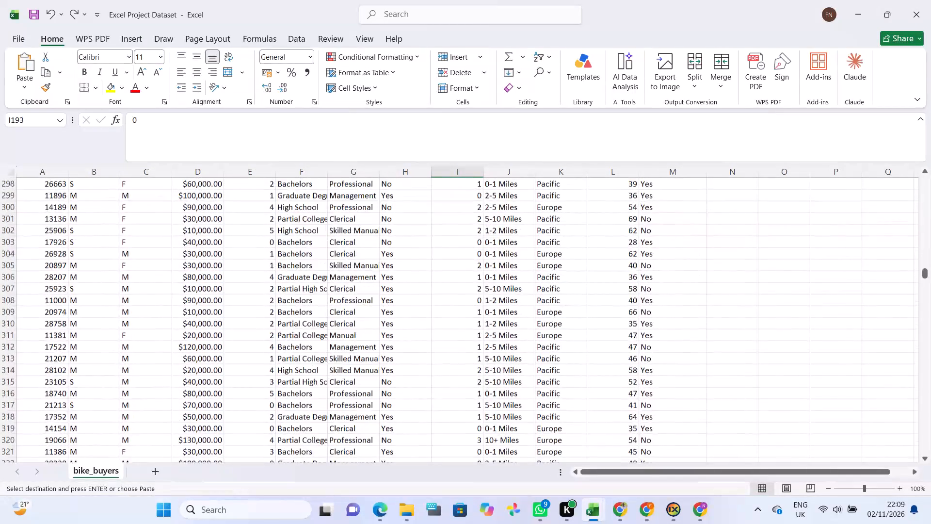
{"action": "scroll", "coordinate": [512, 443], "scroll_direction": "up", "scroll_amount": 8}
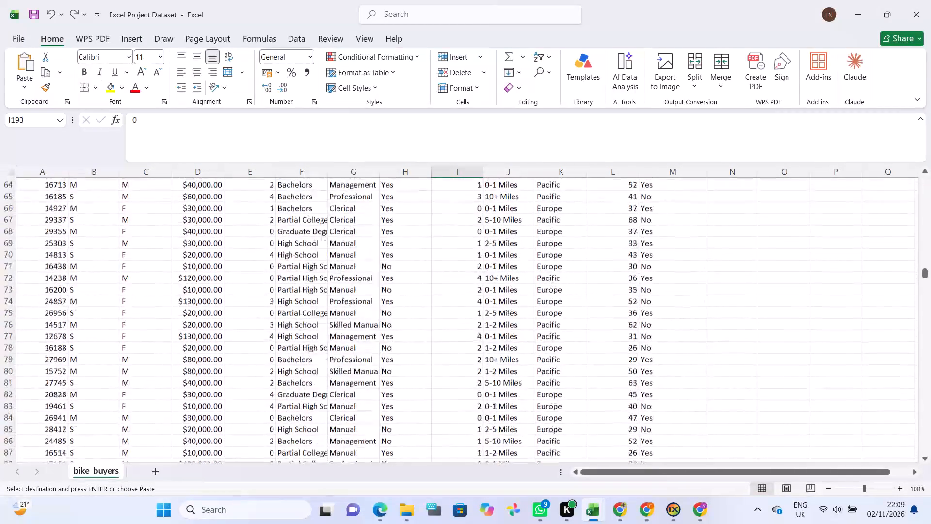
{"action": "scroll", "coordinate": [512, 443], "scroll_direction": "up", "scroll_amount": 1}
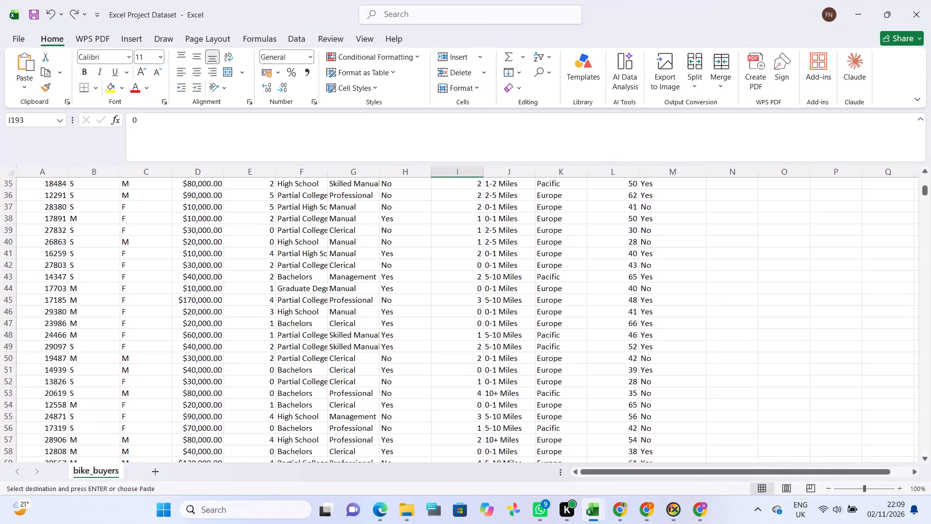
{"action": "scroll", "coordinate": [572, 329], "scroll_direction": "down", "scroll_amount": 2}
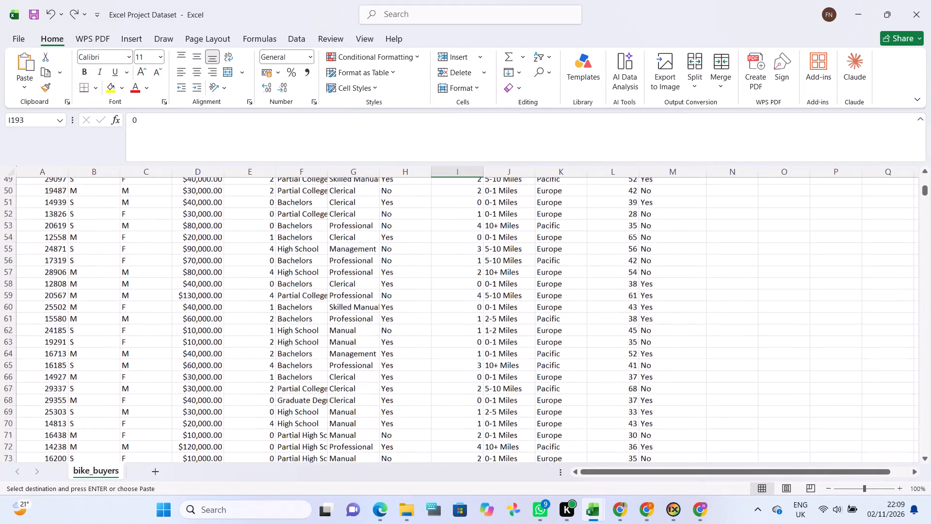
{"action": "scroll", "coordinate": [572, 329], "scroll_direction": "down", "scroll_amount": 9}
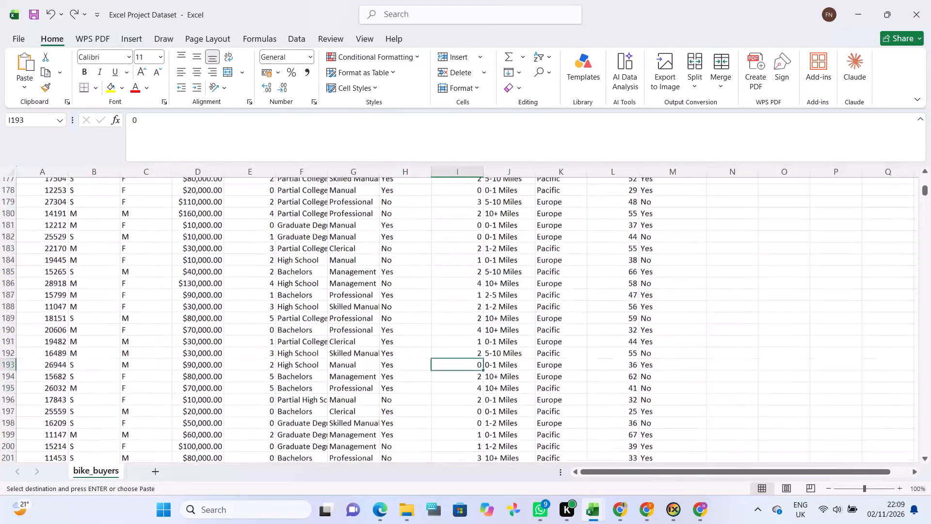
{"action": "scroll", "coordinate": [572, 329], "scroll_direction": "down", "scroll_amount": 14}
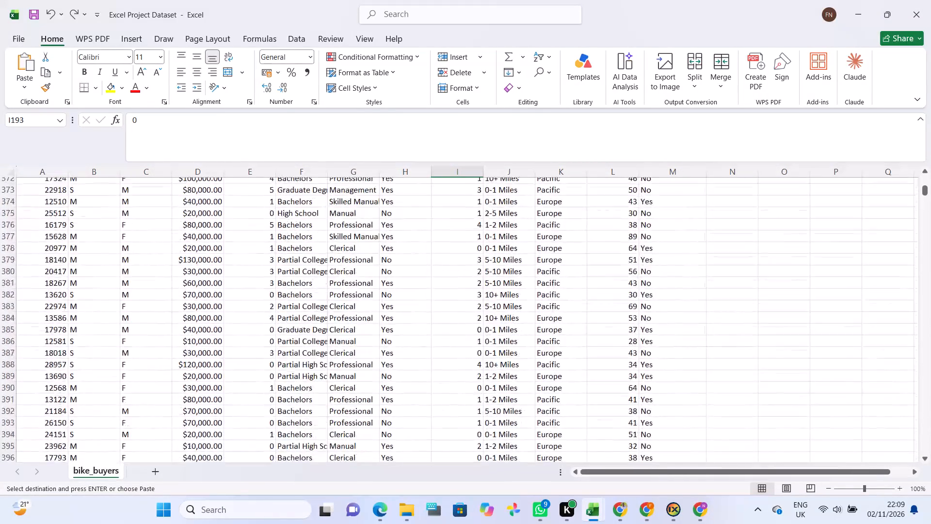
{"action": "scroll", "coordinate": [572, 329], "scroll_direction": "down", "scroll_amount": 3}
{"action": "scroll", "coordinate": [572, 329], "scroll_direction": "up", "scroll_amount": 6}
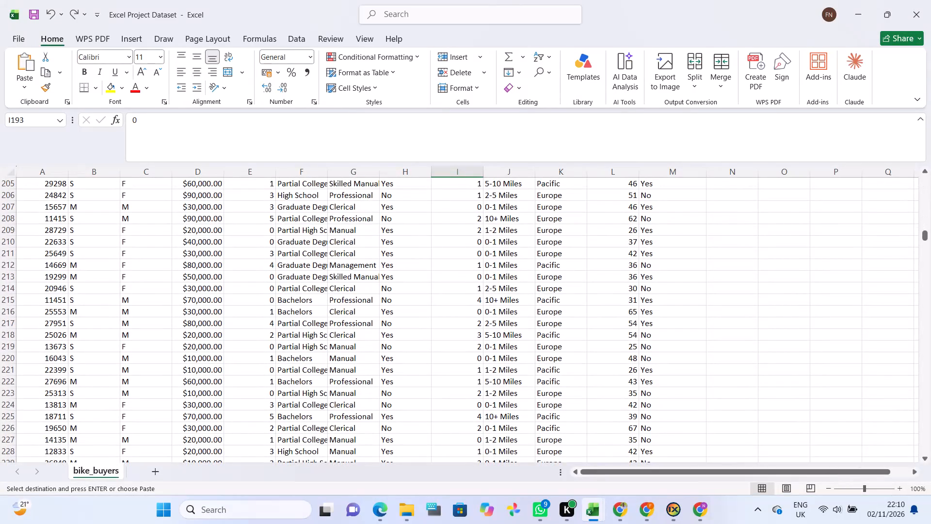
{"action": "scroll", "coordinate": [572, 329], "scroll_direction": "up", "scroll_amount": 17}
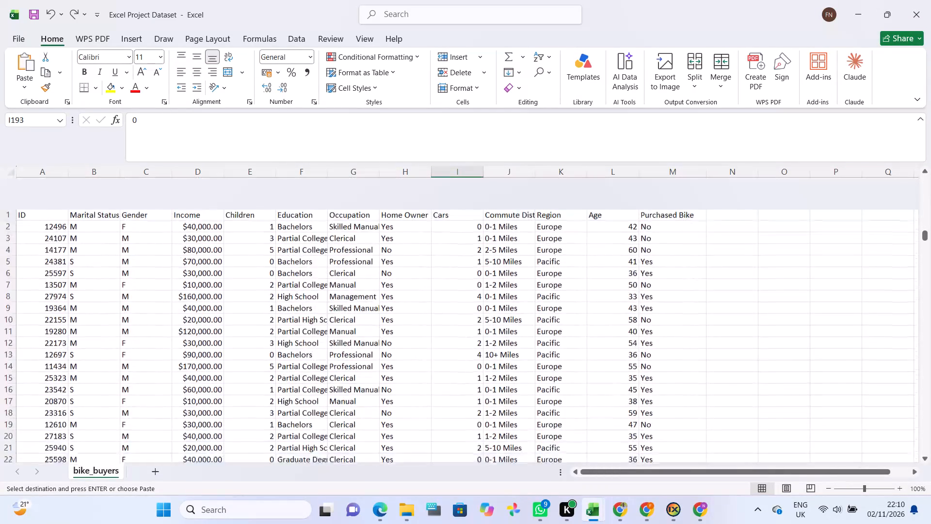
{"action": "scroll", "coordinate": [572, 329], "scroll_direction": "up", "scroll_amount": 4}
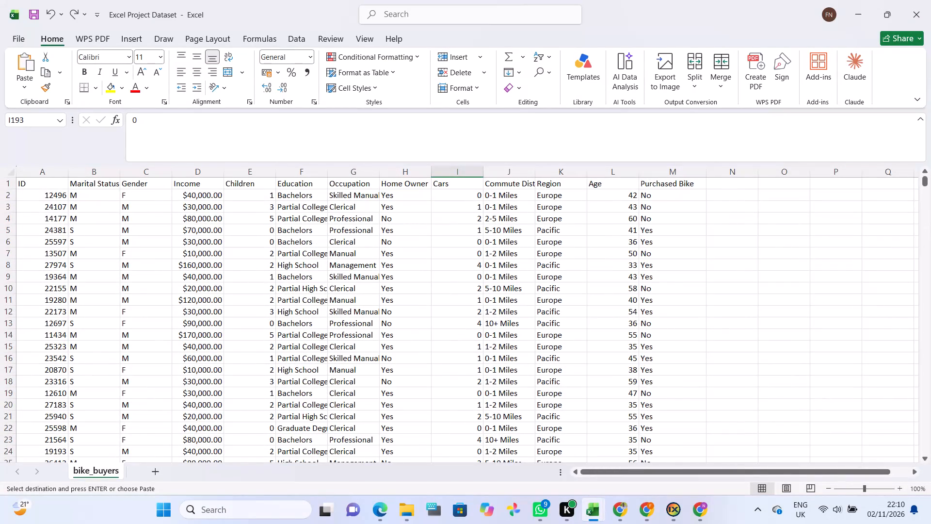
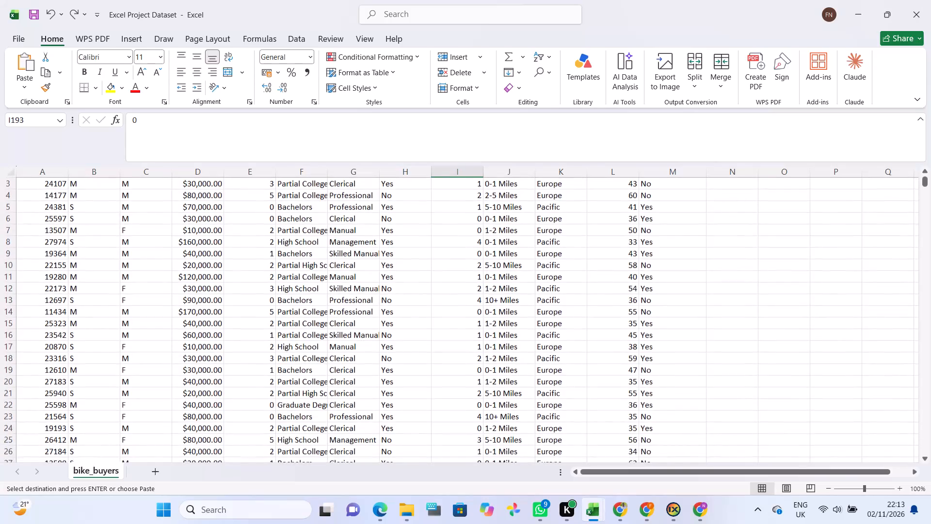
Examine the customer records further down the bike_buyers sheet, covering the Europe, Pacific and North America rows.
{"action": "scroll", "coordinate": [572, 329], "scroll_direction": "down", "scroll_amount": 4}
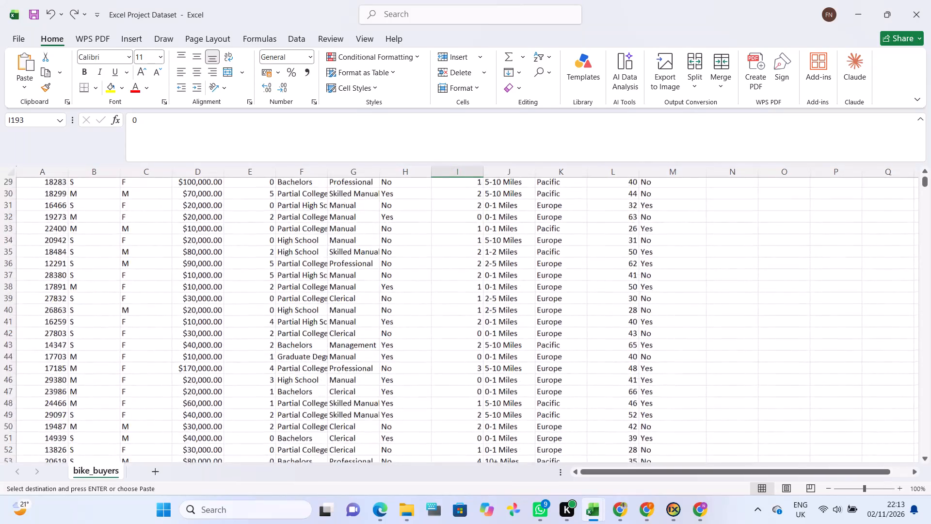
{"action": "scroll", "coordinate": [572, 329], "scroll_direction": "down", "scroll_amount": 8}
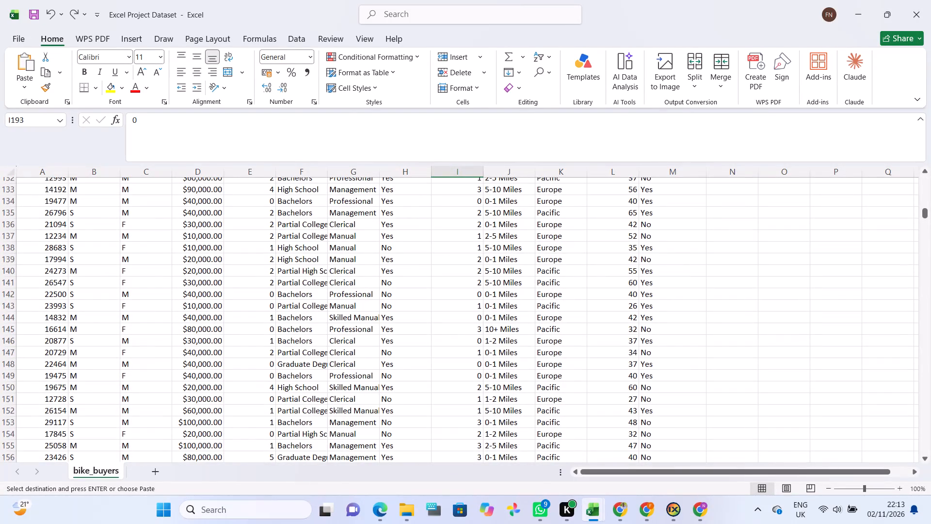
{"action": "scroll", "coordinate": [572, 329], "scroll_direction": "down", "scroll_amount": 2}
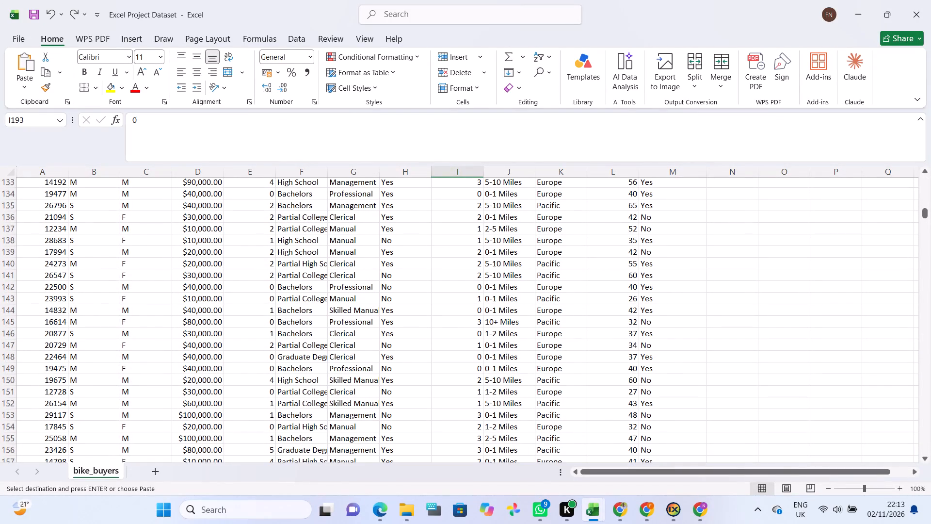
{"action": "scroll", "coordinate": [572, 329], "scroll_direction": "down", "scroll_amount": 5}
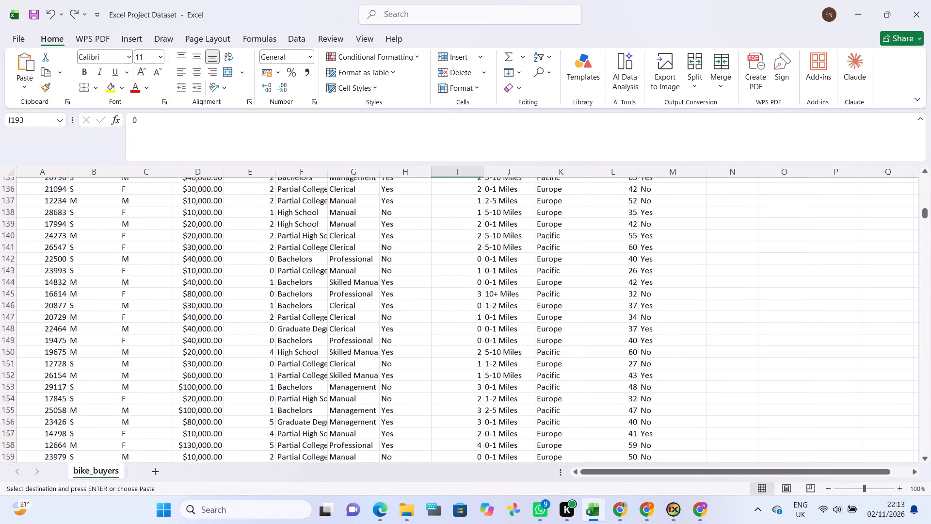
{"action": "scroll", "coordinate": [572, 329], "scroll_direction": "down", "scroll_amount": 11}
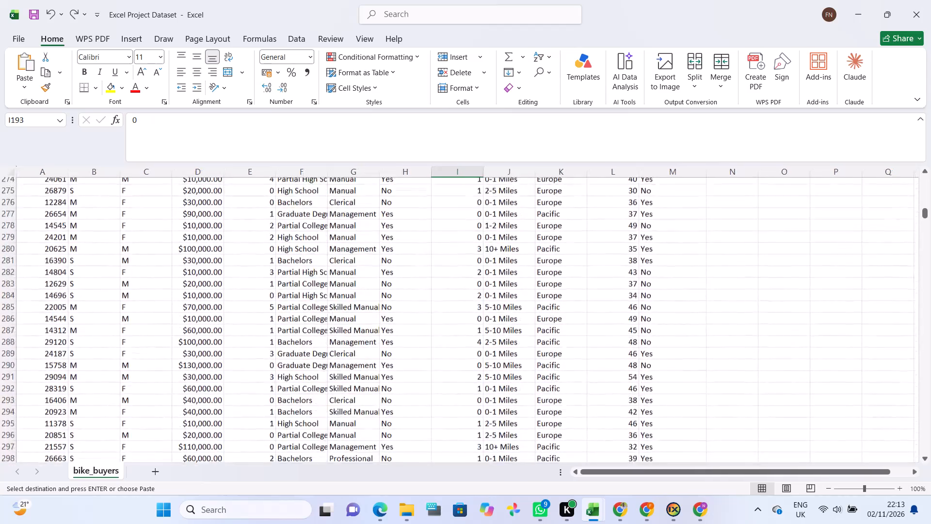
{"action": "scroll", "coordinate": [572, 329], "scroll_direction": "down", "scroll_amount": 10}
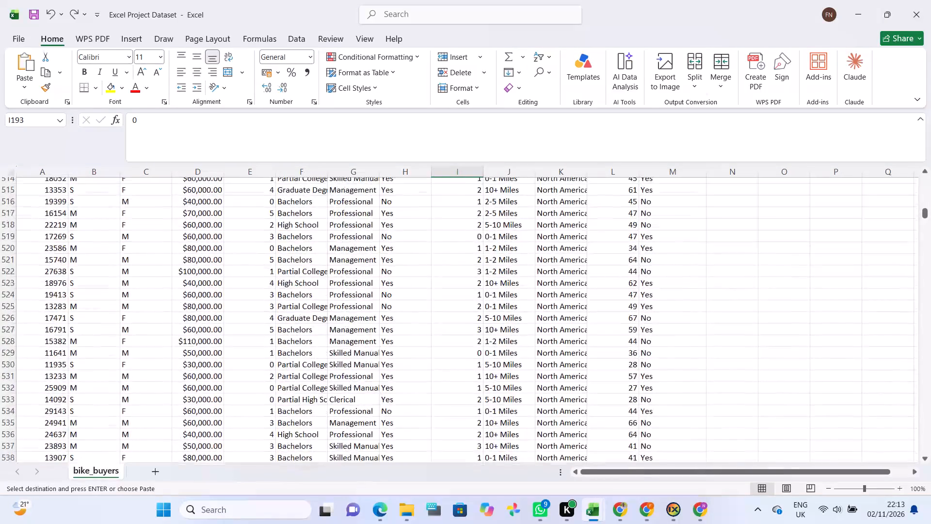
{"action": "scroll", "coordinate": [572, 329], "scroll_direction": "down", "scroll_amount": 3}
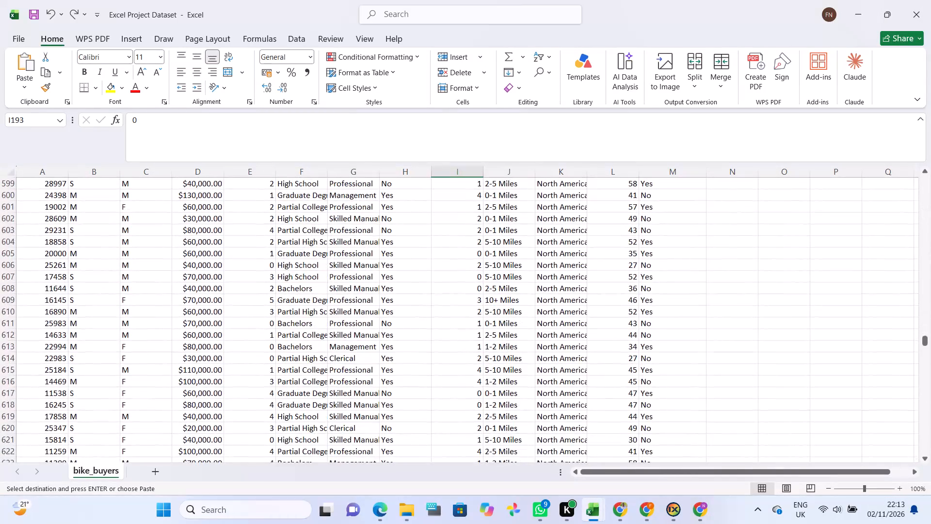
{"action": "scroll", "coordinate": [572, 329], "scroll_direction": "up", "scroll_amount": 10}
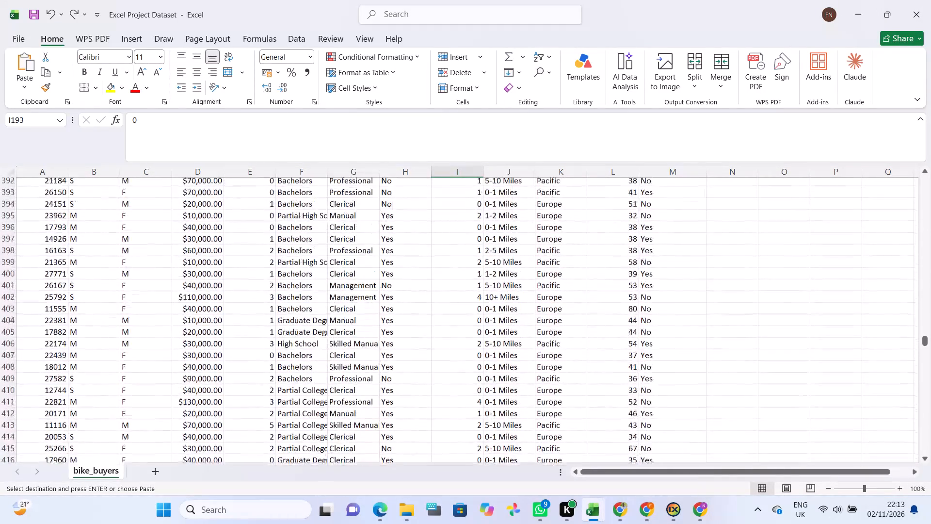
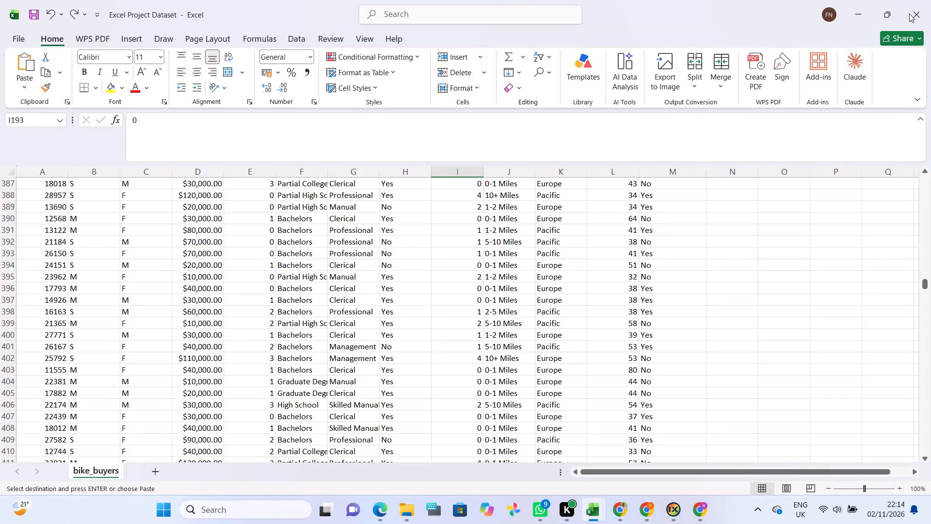
Examine the bike_buyers records from the column headers through the last populated row, including the empty area beyond the data.
{"action": "scroll", "coordinate": [577, 285], "scroll_direction": "up", "scroll_amount": 10}
{"action": "scroll", "coordinate": [575, 308], "scroll_direction": "up", "scroll_amount": 20}
{"action": "scroll", "coordinate": [575, 308], "scroll_direction": "up", "scroll_amount": 2}
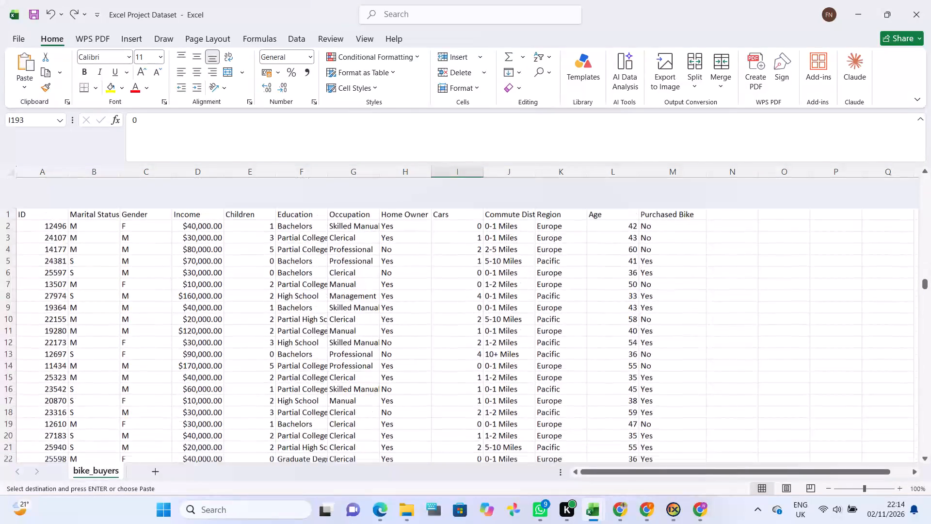
{"action": "scroll", "coordinate": [545, 416], "scroll_direction": "down", "scroll_amount": 19}
{"action": "scroll", "coordinate": [545, 416], "scroll_direction": "down", "scroll_amount": 8}
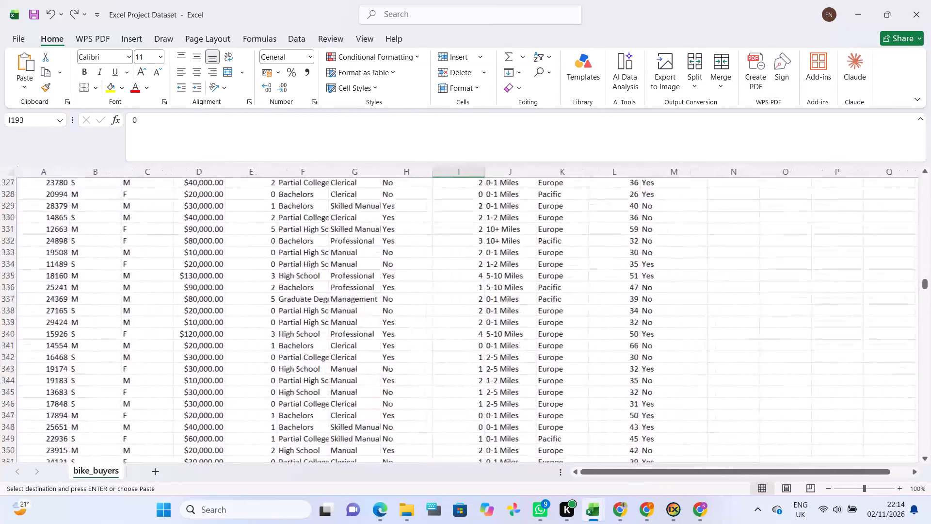
{"action": "scroll", "coordinate": [545, 416], "scroll_direction": "down", "scroll_amount": 20}
{"action": "scroll", "coordinate": [545, 416], "scroll_direction": "down", "scroll_amount": 9}
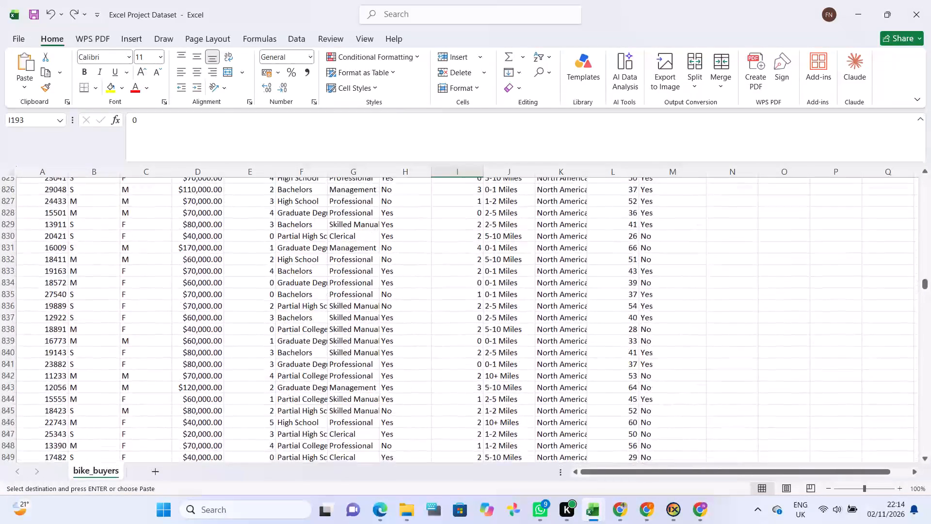
{"action": "scroll", "coordinate": [545, 416], "scroll_direction": "down", "scroll_amount": 6}
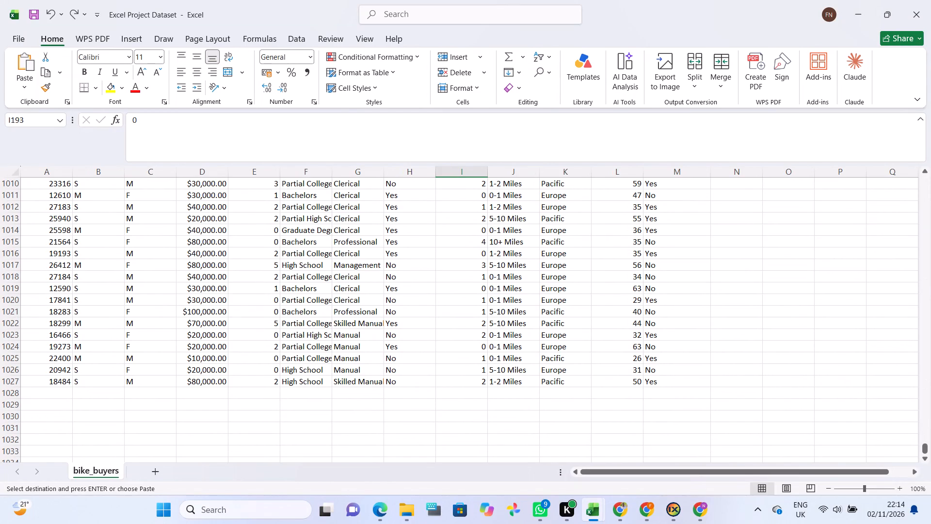
{"action": "scroll", "coordinate": [545, 416], "scroll_direction": "down", "scroll_amount": 7}
{"action": "scroll", "coordinate": [577, 340], "scroll_direction": "right", "scroll_amount": 1}
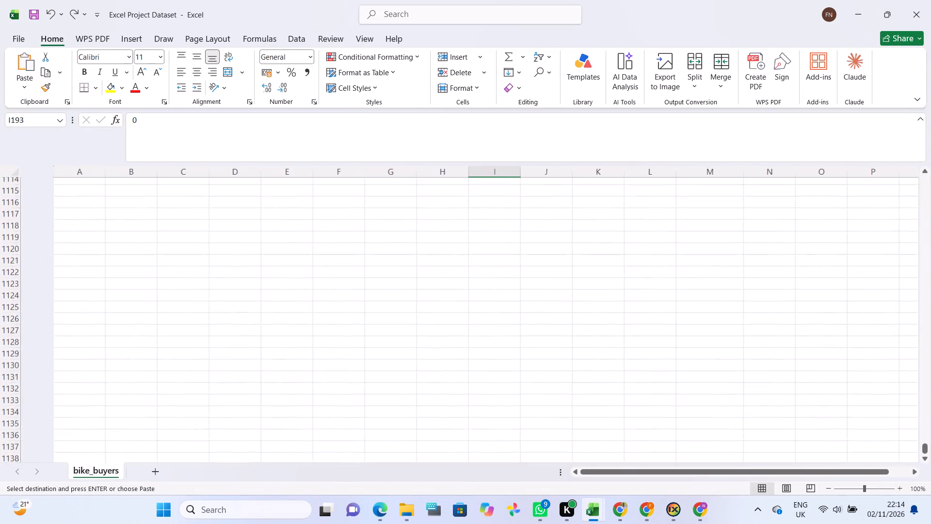
{"action": "scroll", "coordinate": [577, 340], "scroll_direction": "right", "scroll_amount": 1}
{"action": "scroll", "coordinate": [577, 340], "scroll_direction": "up", "scroll_amount": 15}
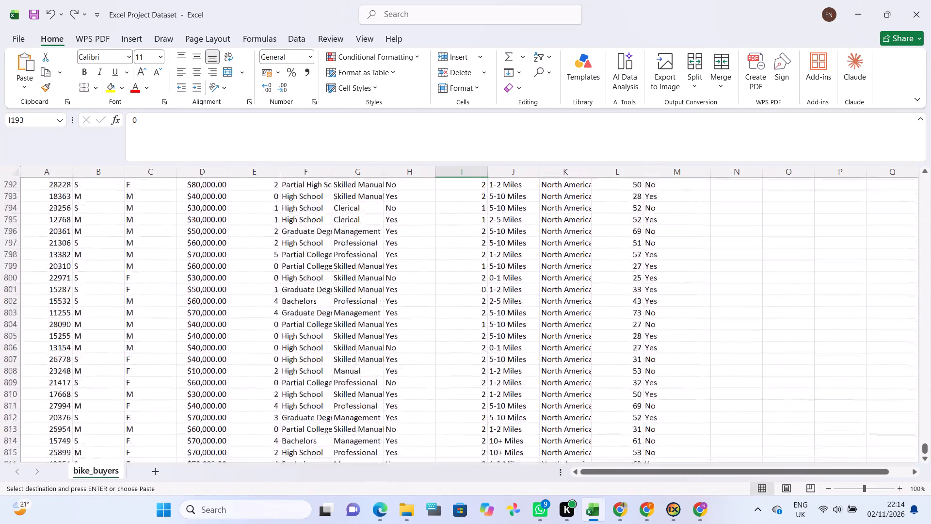
{"action": "scroll", "coordinate": [577, 340], "scroll_direction": "up", "scroll_amount": 2}
{"action": "scroll", "coordinate": [572, 392], "scroll_direction": "up", "scroll_amount": 16}
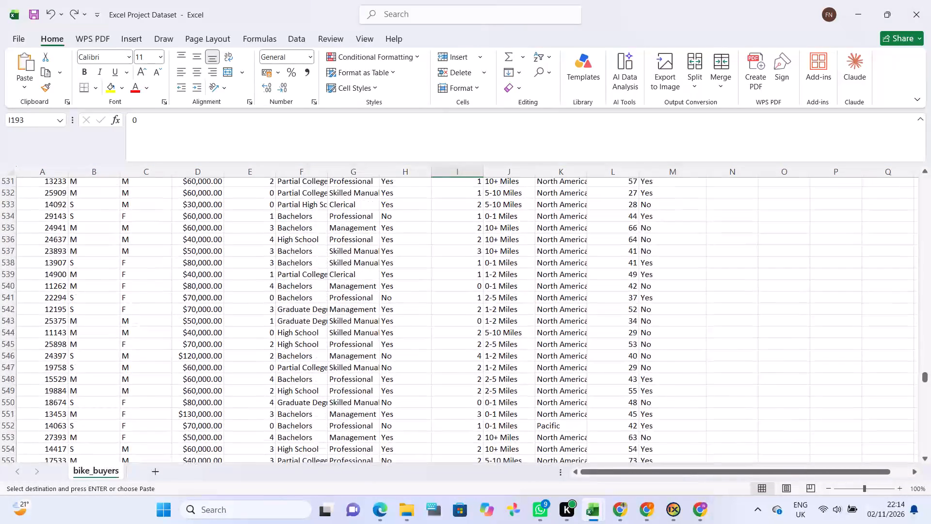
{"action": "scroll", "coordinate": [572, 392], "scroll_direction": "up", "scroll_amount": 17}
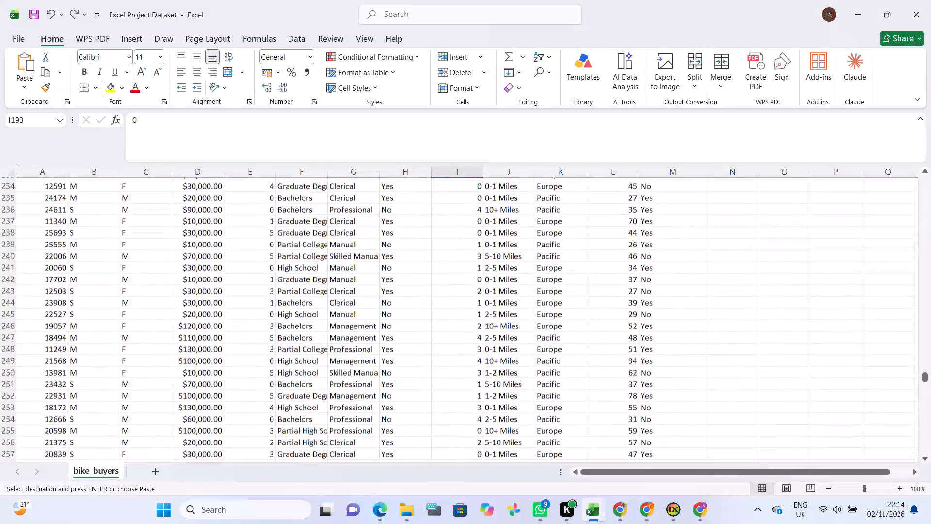
{"action": "scroll", "coordinate": [572, 392], "scroll_direction": "up", "scroll_amount": 10}
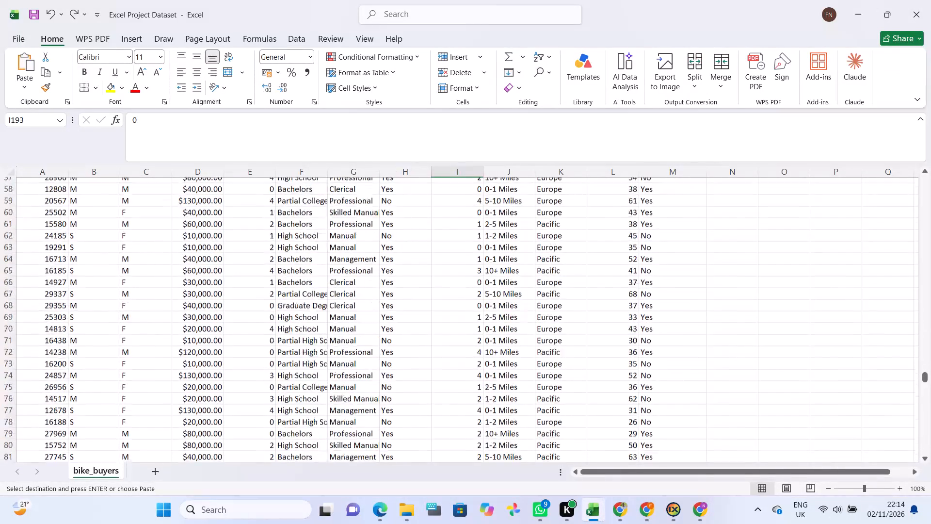
{"action": "scroll", "coordinate": [572, 392], "scroll_direction": "up", "scroll_amount": 4}
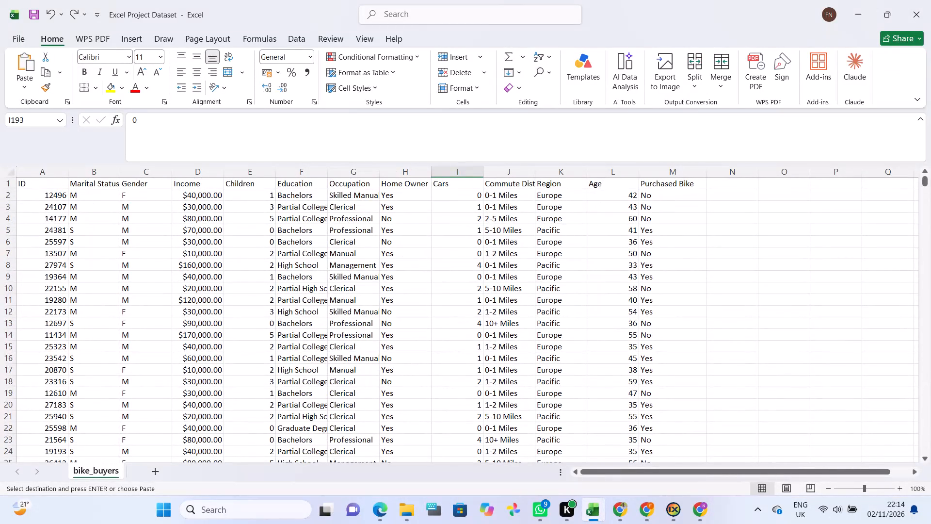
{"action": "scroll", "coordinate": [572, 392], "scroll_direction": "right", "scroll_amount": 1}
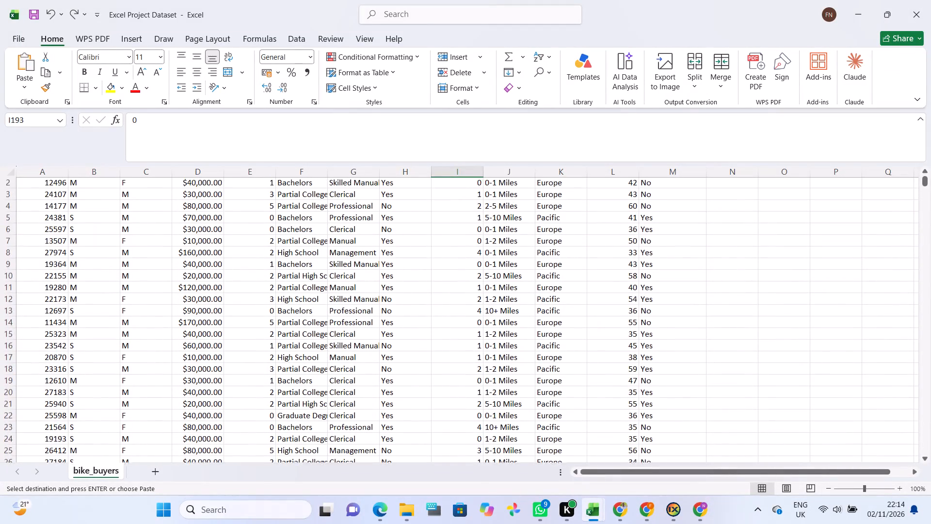
{"action": "scroll", "coordinate": [572, 392], "scroll_direction": "right", "scroll_amount": 1}
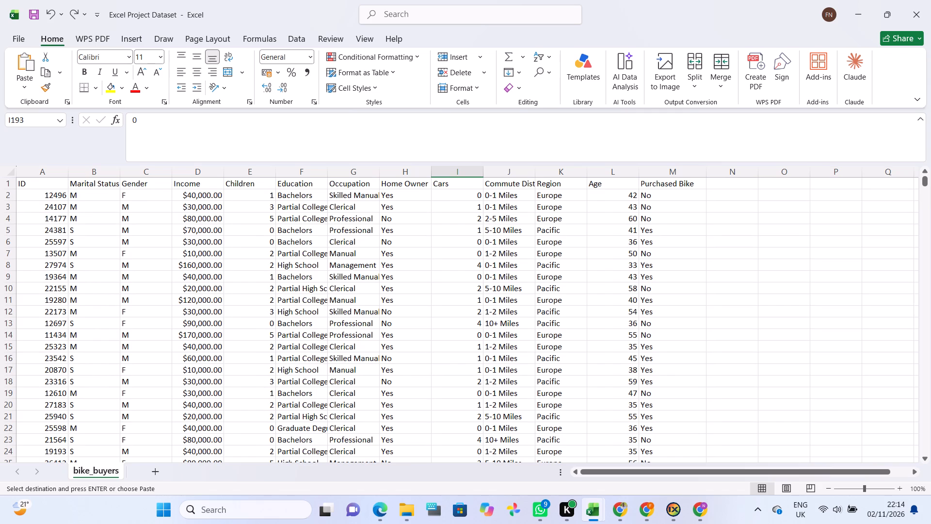
{"action": "scroll", "coordinate": [572, 392], "scroll_direction": "up", "scroll_amount": 1}
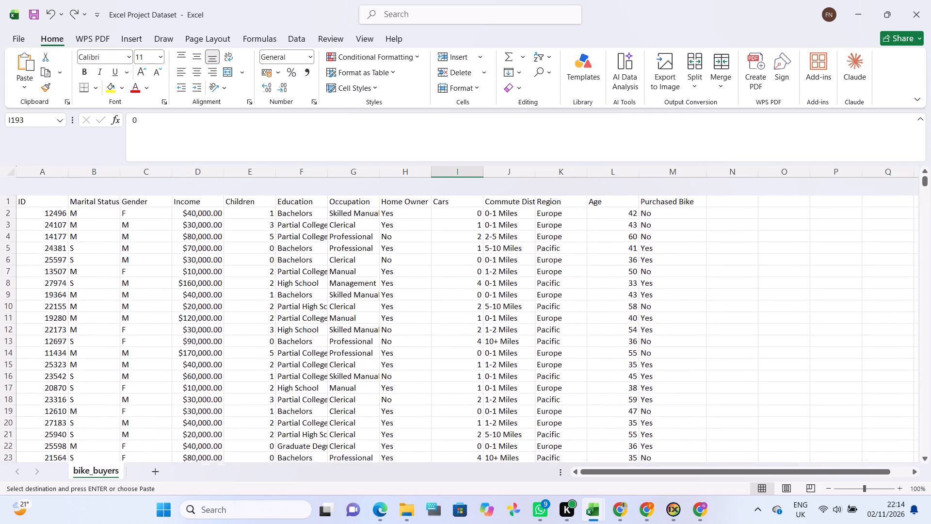
Examine the Europe and Pacific customer records in roughly the first 300 rows of the bike_buyers sheet.
{"action": "scroll", "coordinate": [572, 392], "scroll_direction": "down", "scroll_amount": 1}
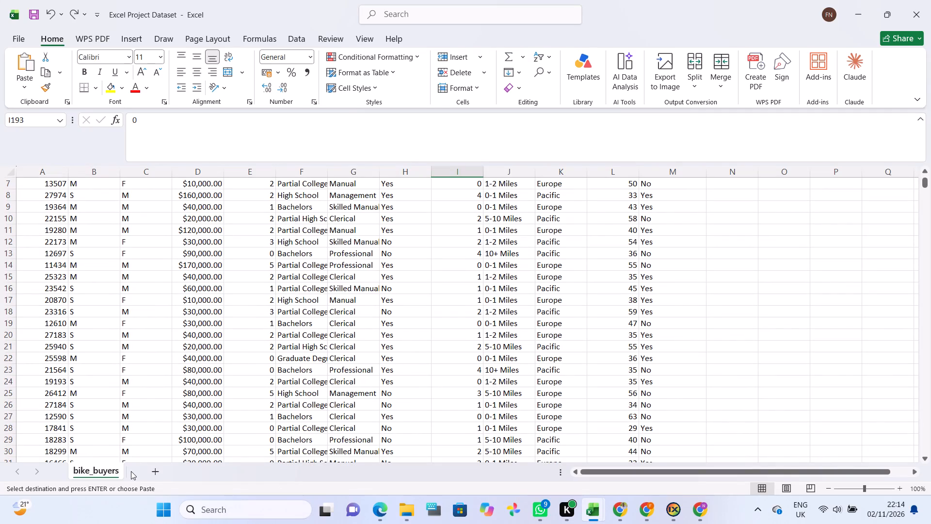
{"action": "scroll", "coordinate": [164, 368], "scroll_direction": "down", "scroll_amount": 14}
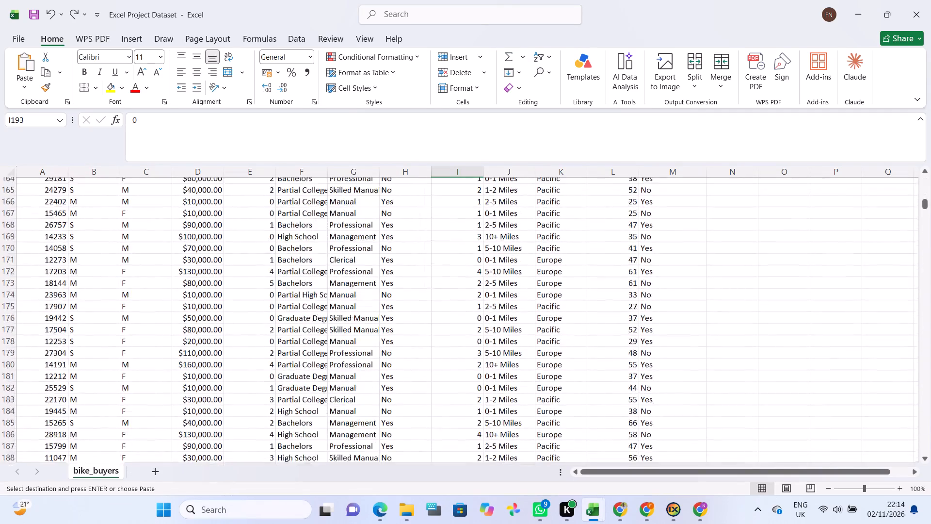
{"action": "scroll", "coordinate": [164, 368], "scroll_direction": "down", "scroll_amount": 5}
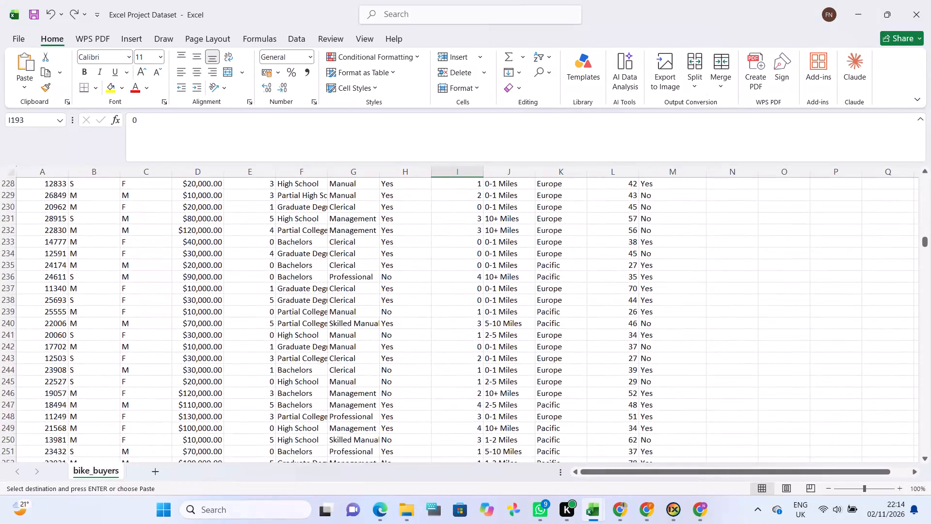
{"action": "scroll", "coordinate": [164, 368], "scroll_direction": "down", "scroll_amount": 5}
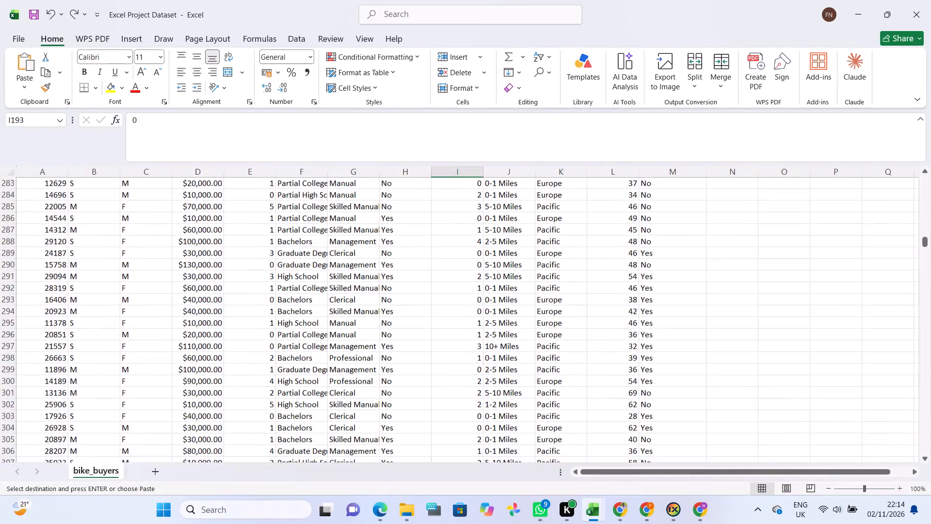
{"action": "scroll", "coordinate": [164, 368], "scroll_direction": "down", "scroll_amount": 3}
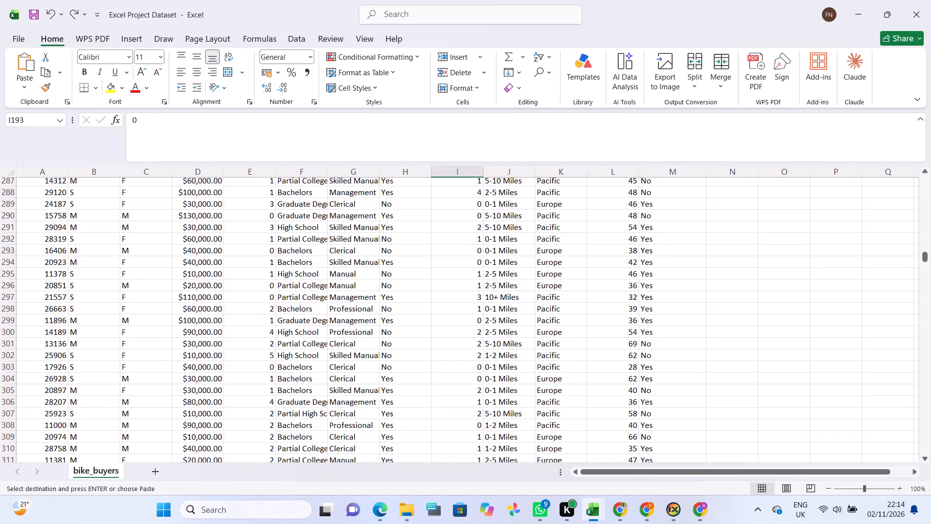
{"action": "scroll", "coordinate": [164, 368], "scroll_direction": "down", "scroll_amount": 1}
{"action": "scroll", "coordinate": [164, 368], "scroll_direction": "up", "scroll_amount": 10}
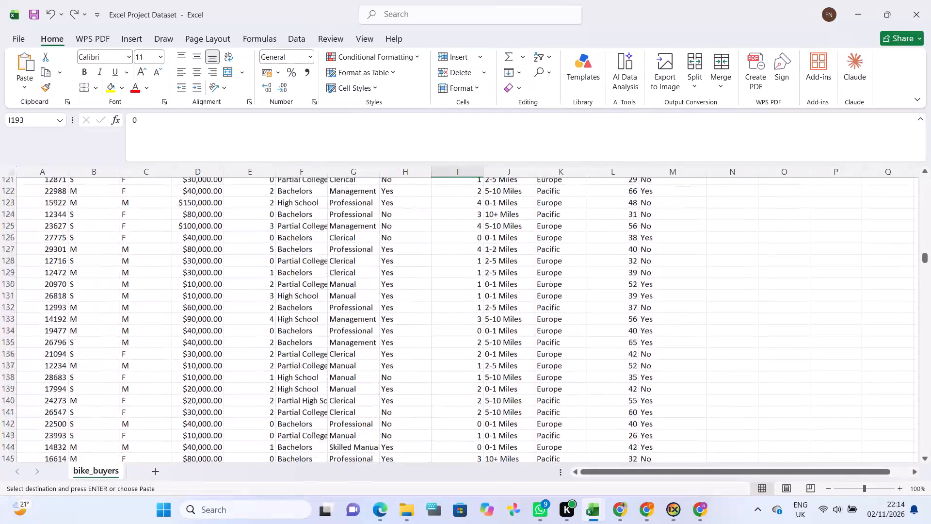
{"action": "scroll", "coordinate": [164, 368], "scroll_direction": "up", "scroll_amount": 15}
{"action": "scroll", "coordinate": [164, 368], "scroll_direction": "right", "scroll_amount": 6}
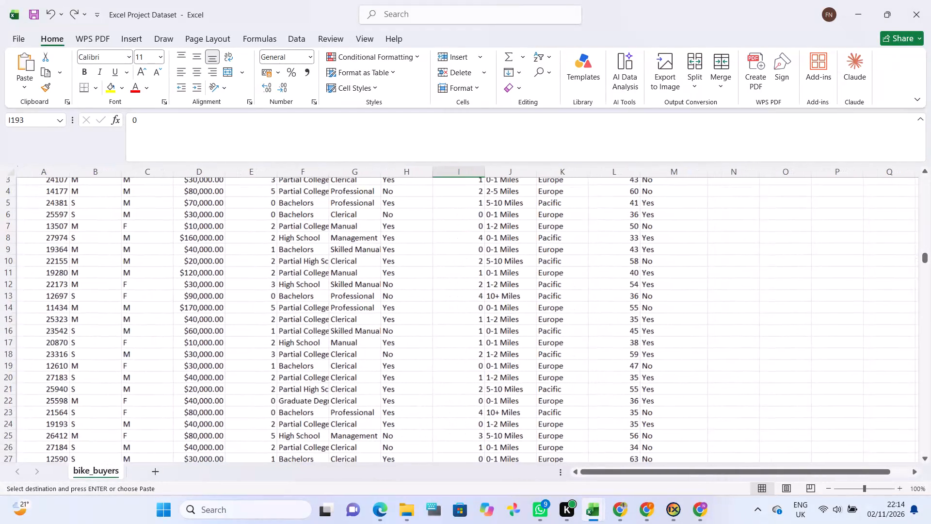
{"action": "scroll", "coordinate": [106, 344], "scroll_direction": "right", "scroll_amount": 1}
{"action": "scroll", "coordinate": [106, 344], "scroll_direction": "up", "scroll_amount": 3}
{"action": "scroll", "coordinate": [114, 331], "scroll_direction": "right", "scroll_amount": 1}
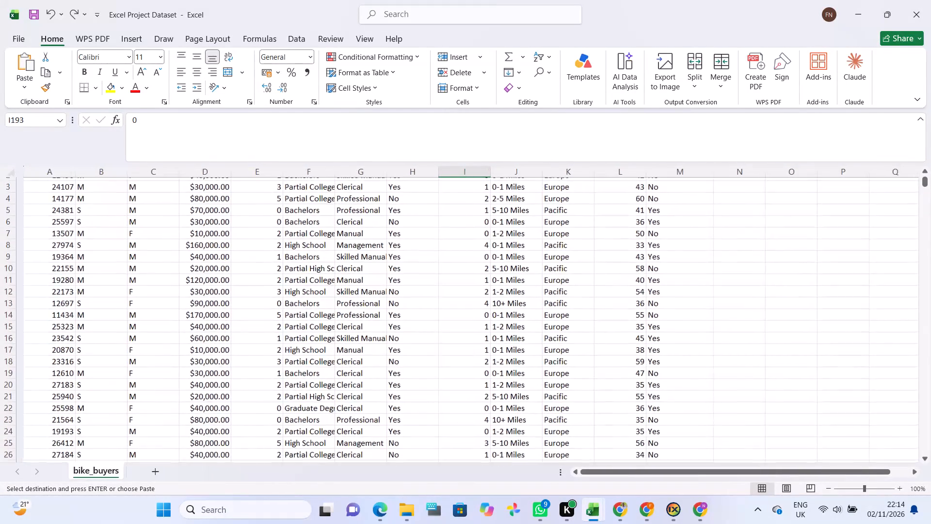
{"action": "scroll", "coordinate": [114, 331], "scroll_direction": "right", "scroll_amount": 1}
Examine all bike_buyers records again, through the Europe, Pacific and North America rows to the end of the data.
{"action": "scroll", "coordinate": [118, 322], "scroll_direction": "down", "scroll_amount": 6}
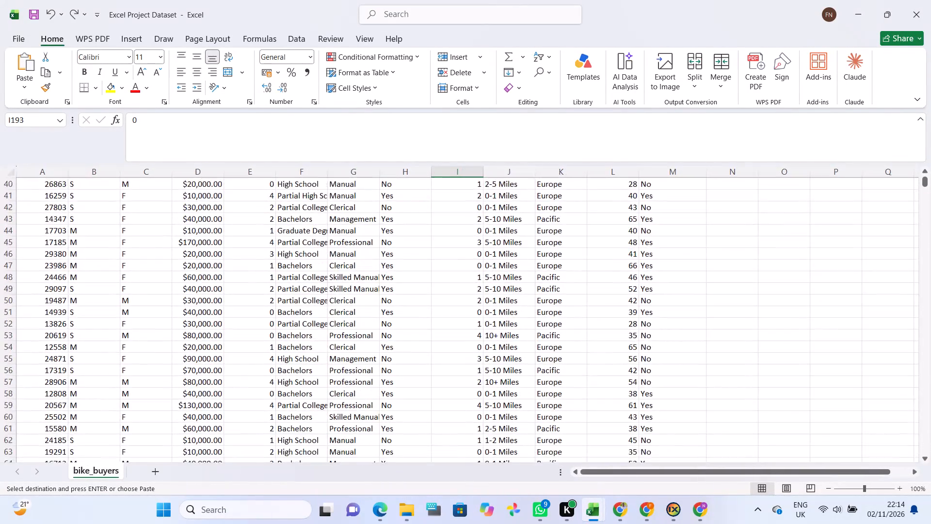
{"action": "scroll", "coordinate": [118, 322], "scroll_direction": "down", "scroll_amount": 9}
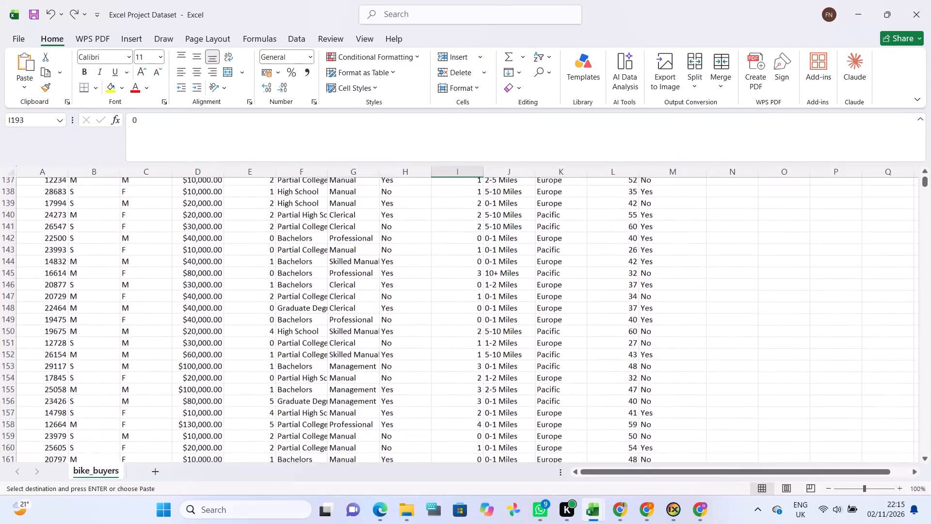
{"action": "scroll", "coordinate": [118, 322], "scroll_direction": "down", "scroll_amount": 2}
{"action": "scroll", "coordinate": [118, 322], "scroll_direction": "right", "scroll_amount": 3}
{"action": "scroll", "coordinate": [130, 393], "scroll_direction": "down", "scroll_amount": 5}
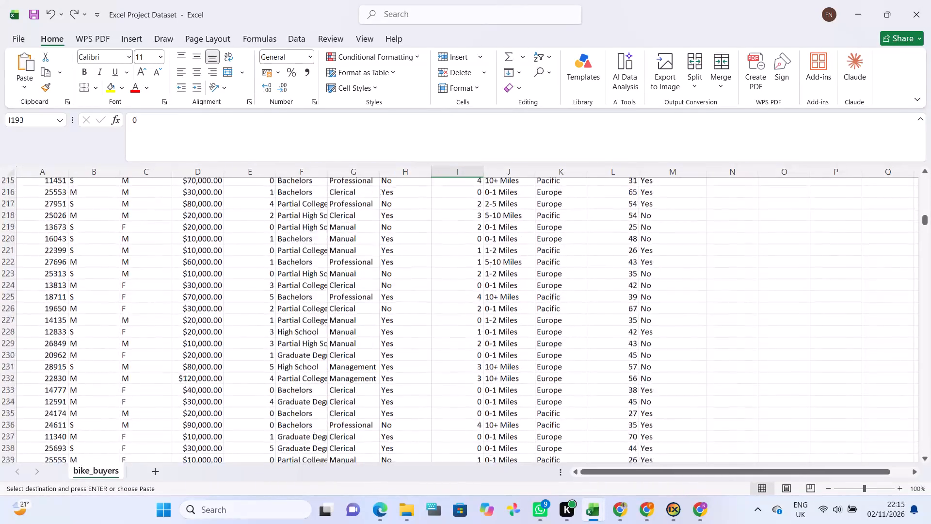
{"action": "scroll", "coordinate": [130, 393], "scroll_direction": "down", "scroll_amount": 14}
{"action": "scroll", "coordinate": [130, 393], "scroll_direction": "down", "scroll_amount": 19}
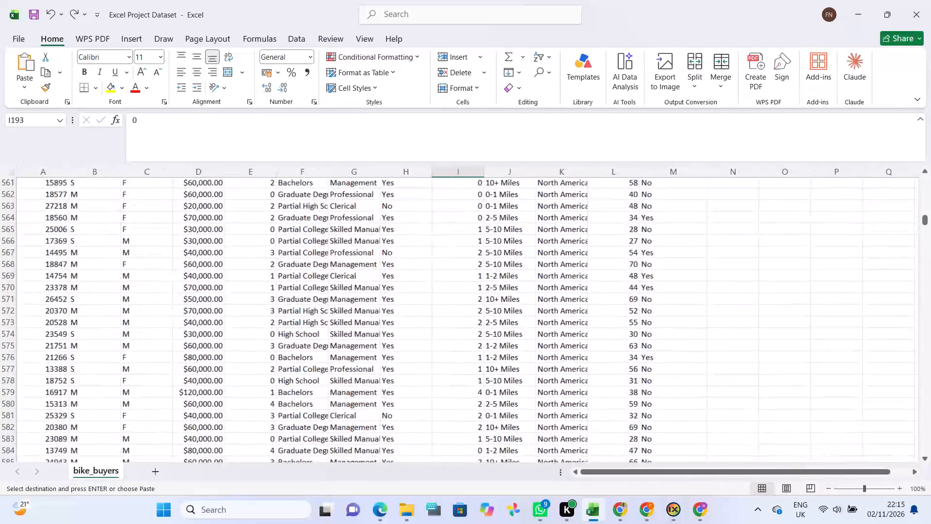
{"action": "scroll", "coordinate": [130, 393], "scroll_direction": "down", "scroll_amount": 17}
{"action": "scroll", "coordinate": [130, 393], "scroll_direction": "down", "scroll_amount": 10}
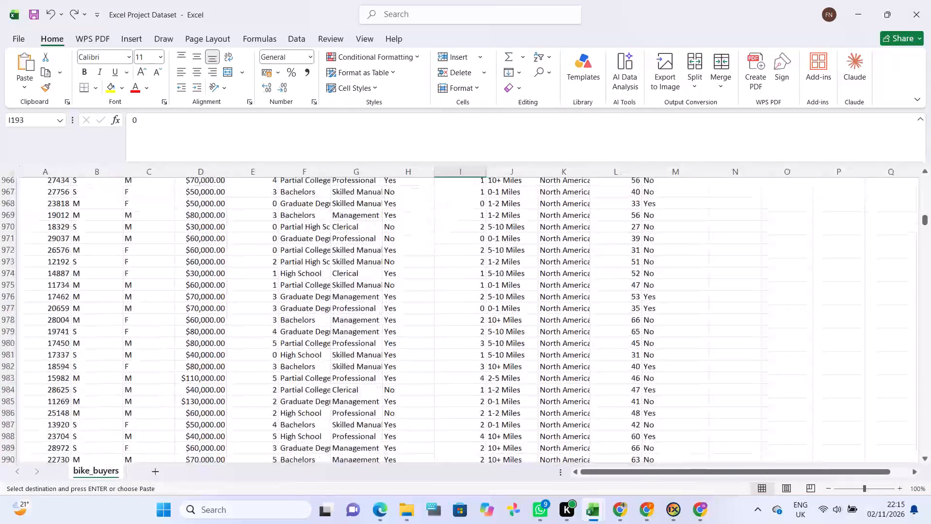
{"action": "scroll", "coordinate": [130, 393], "scroll_direction": "down", "scroll_amount": 8}
{"action": "scroll", "coordinate": [130, 393], "scroll_direction": "up", "scroll_amount": 11}
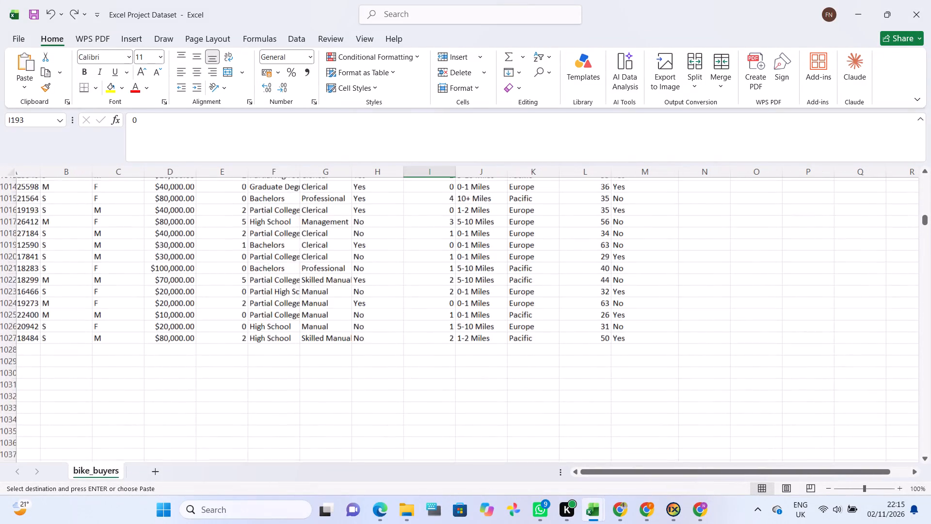
{"action": "scroll", "coordinate": [130, 393], "scroll_direction": "up", "scroll_amount": 3}
{"action": "scroll", "coordinate": [130, 393], "scroll_direction": "right", "scroll_amount": 3}
{"action": "scroll", "coordinate": [130, 393], "scroll_direction": "up", "scroll_amount": 5}
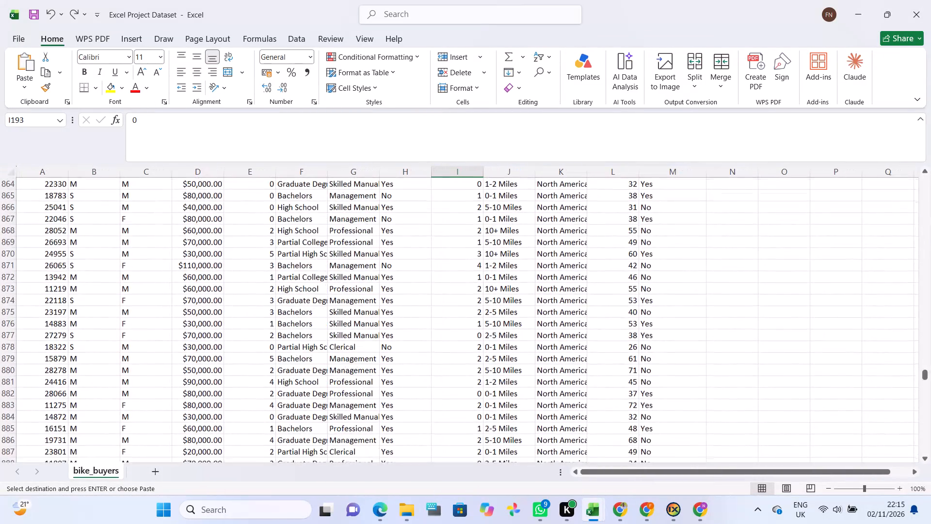
{"action": "scroll", "coordinate": [200, 244], "scroll_direction": "up", "scroll_amount": 20}
{"action": "scroll", "coordinate": [200, 244], "scroll_direction": "up", "scroll_amount": 10}
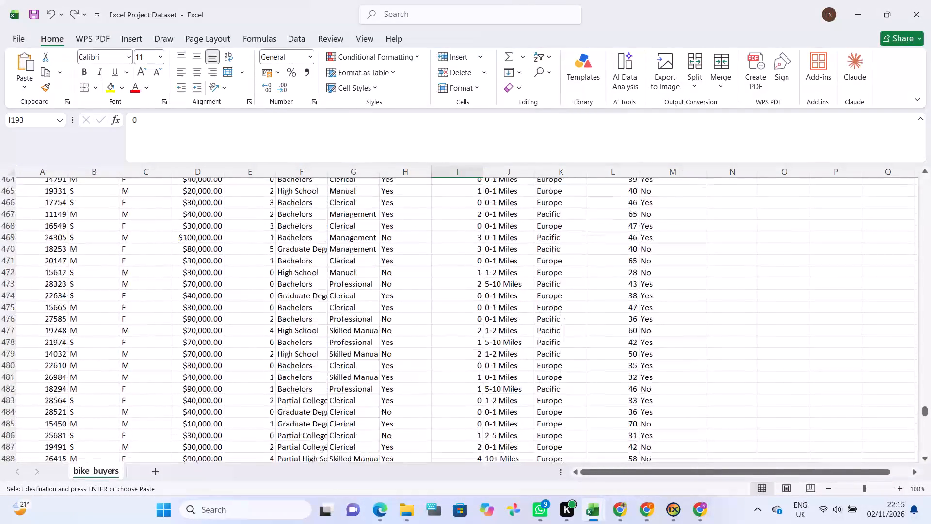
{"action": "scroll", "coordinate": [200, 244], "scroll_direction": "up", "scroll_amount": 14}
{"action": "scroll", "coordinate": [187, 304], "scroll_direction": "up", "scroll_amount": 2}
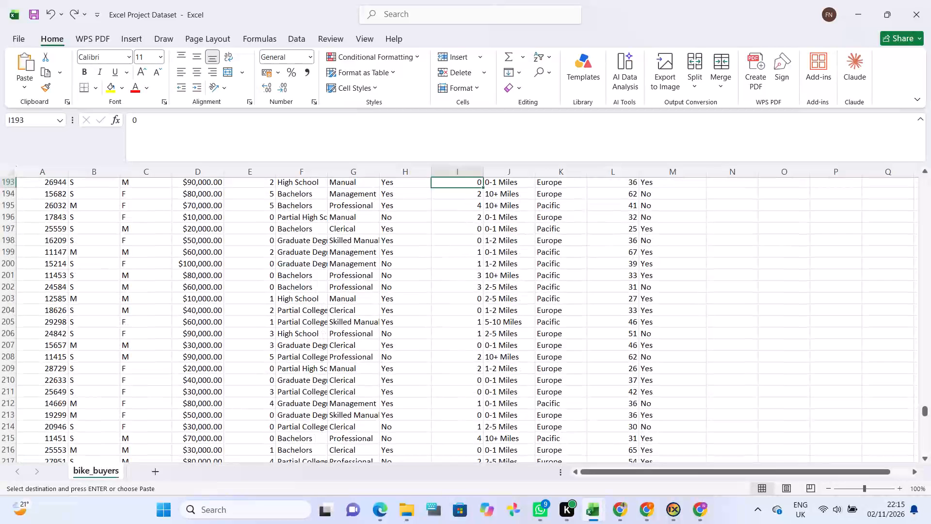
{"action": "scroll", "coordinate": [339, 324], "scroll_direction": "up", "scroll_amount": 4}
{"action": "scroll", "coordinate": [339, 324], "scroll_direction": "up", "scroll_amount": 19}
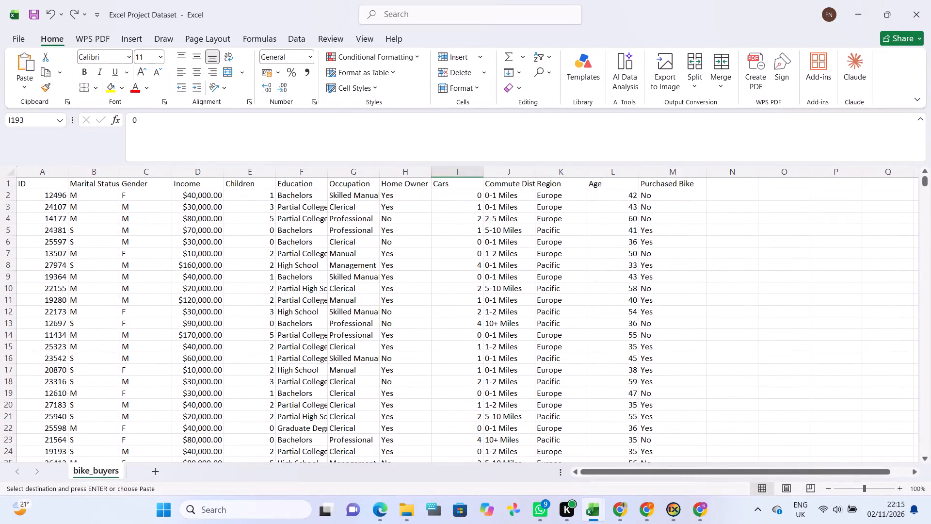
Apply an Equal To conditional formatting rule for Yes to Home Owner cells H2:H1027, with Light Red Fill with Dark Red Text.
{"action": "scroll", "coordinate": [525, 317], "scroll_direction": "down", "scroll_amount": 1}
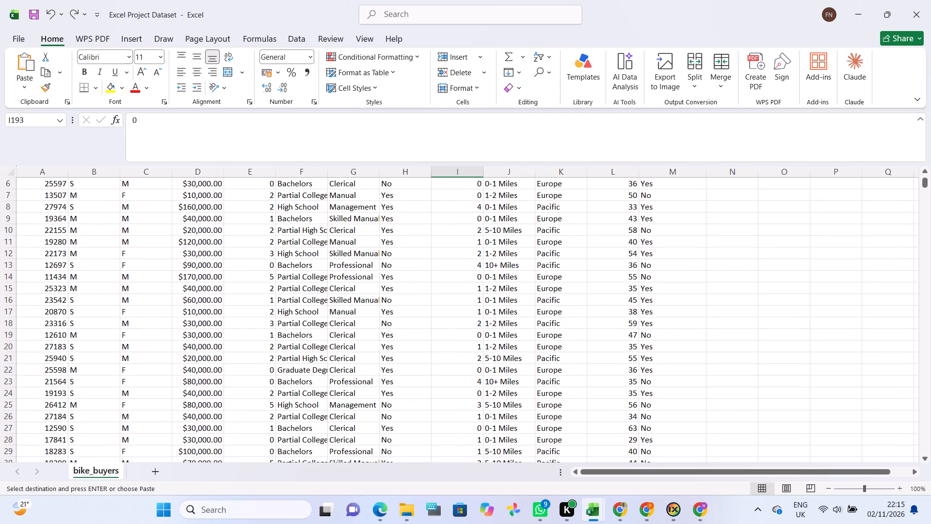
{"action": "scroll", "coordinate": [525, 317], "scroll_direction": "up", "scroll_amount": 2}
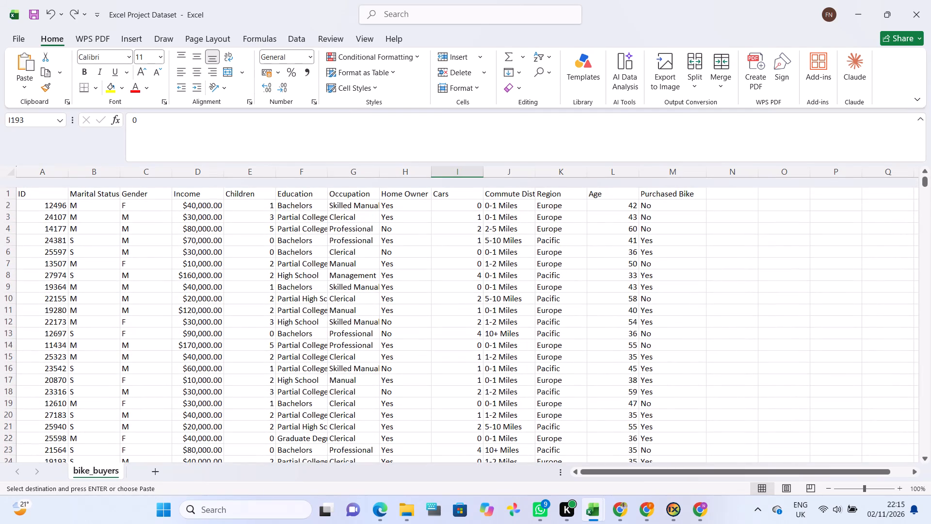
{"action": "scroll", "coordinate": [525, 317], "scroll_direction": "up", "scroll_amount": 3}
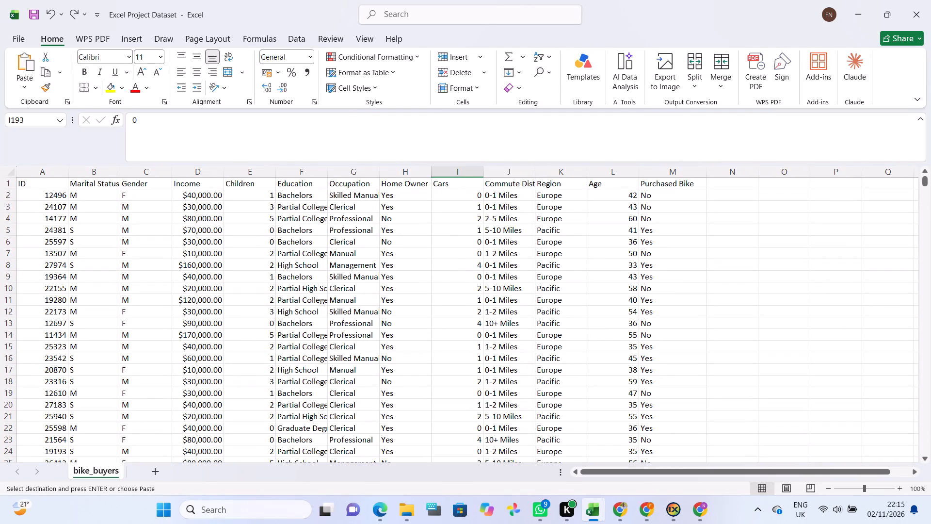
{"action": "left_click_drag", "start_coordinate": [383, 190], "coordinate": [391, 421]}
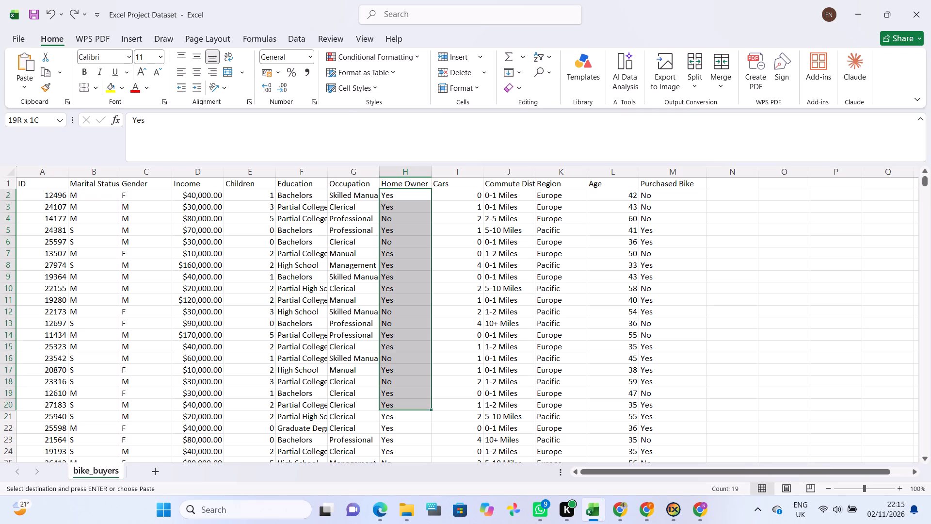
{"action": "left_click_drag", "start_coordinate": [391, 421], "coordinate": [394, 494]}
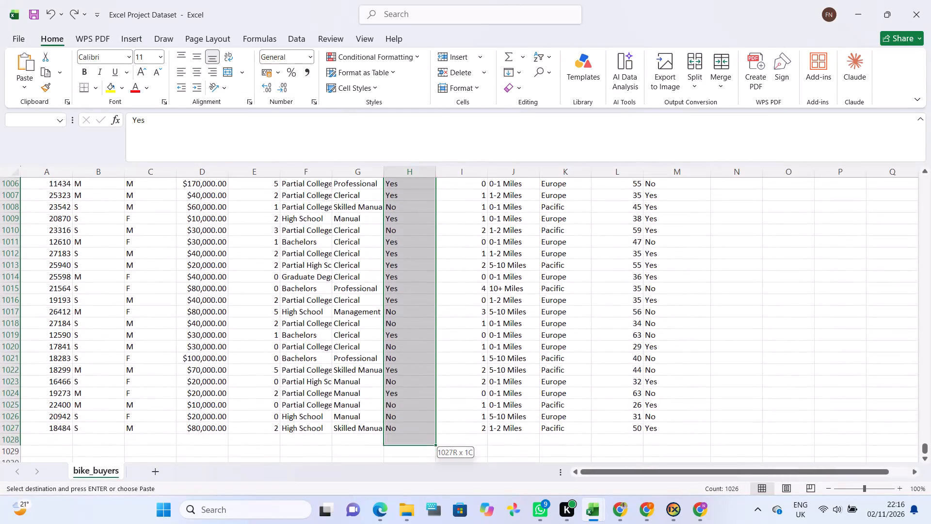
{"action": "left_click_drag", "start_coordinate": [394, 494], "coordinate": [386, 295]}
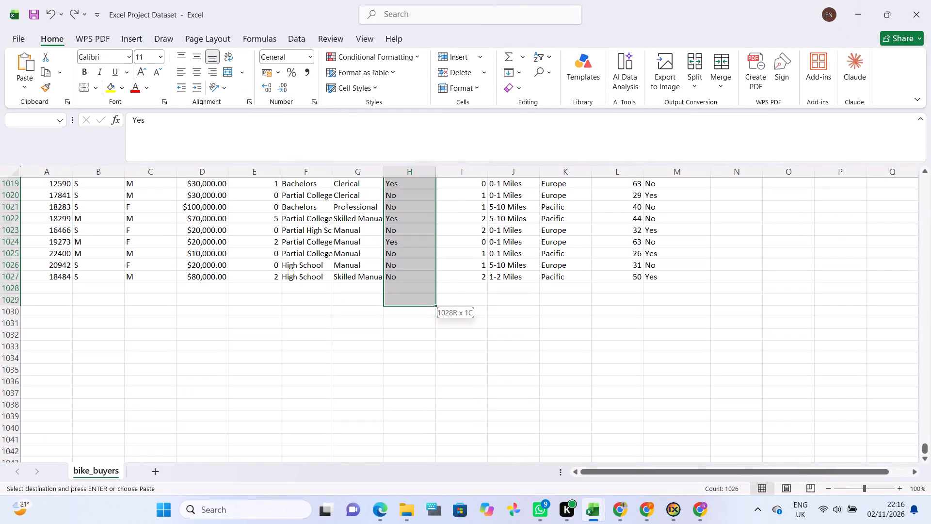
{"action": "left_click_drag", "start_coordinate": [386, 295], "coordinate": [433, 136]}
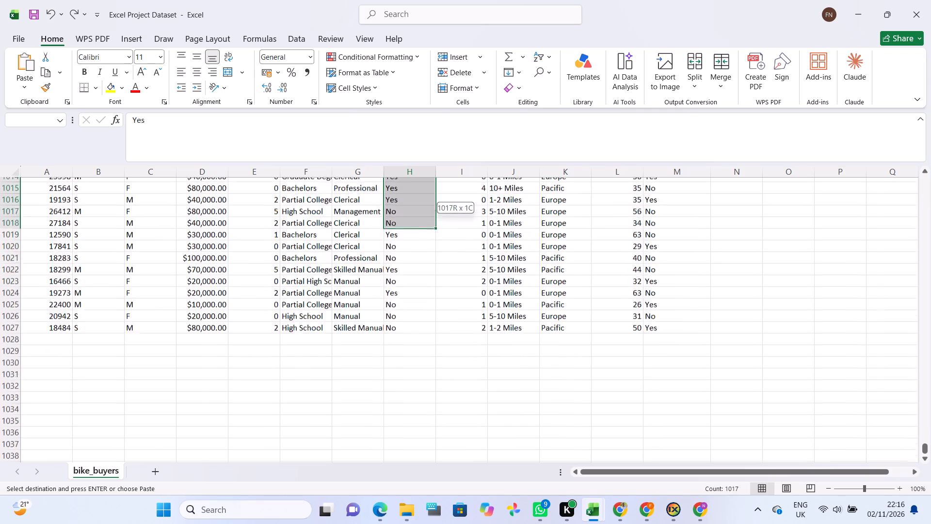
{"action": "left_click_drag", "start_coordinate": [433, 136], "coordinate": [408, 331]}
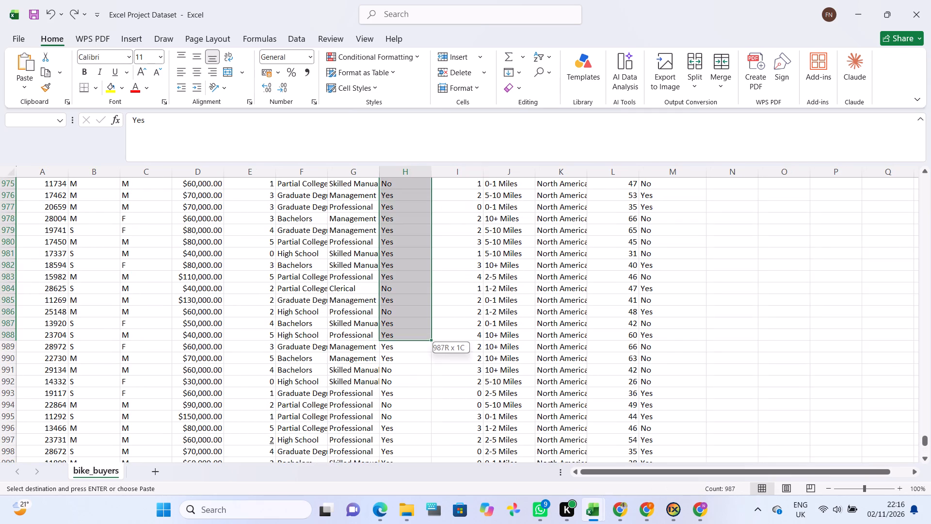
{"action": "left_click_drag", "start_coordinate": [408, 331], "coordinate": [412, 469]}
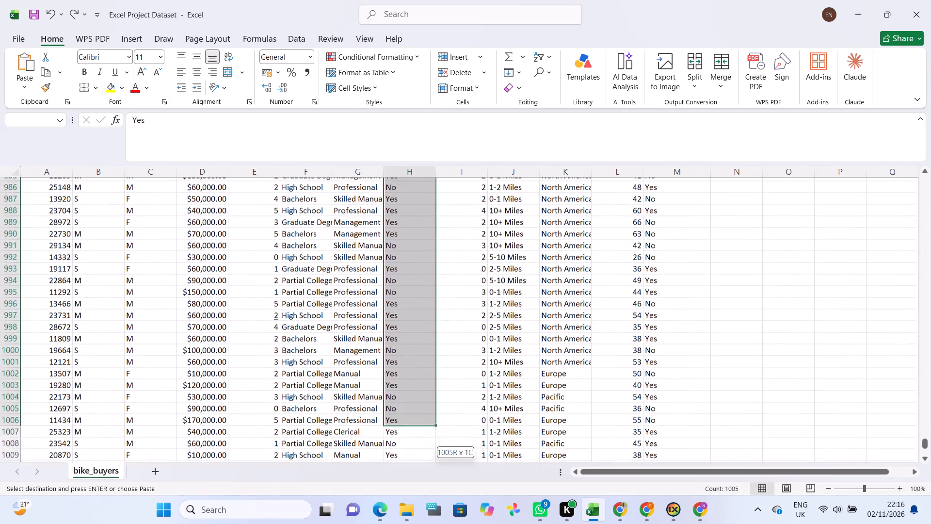
{"action": "left_click_drag", "start_coordinate": [412, 469], "coordinate": [412, 468]}
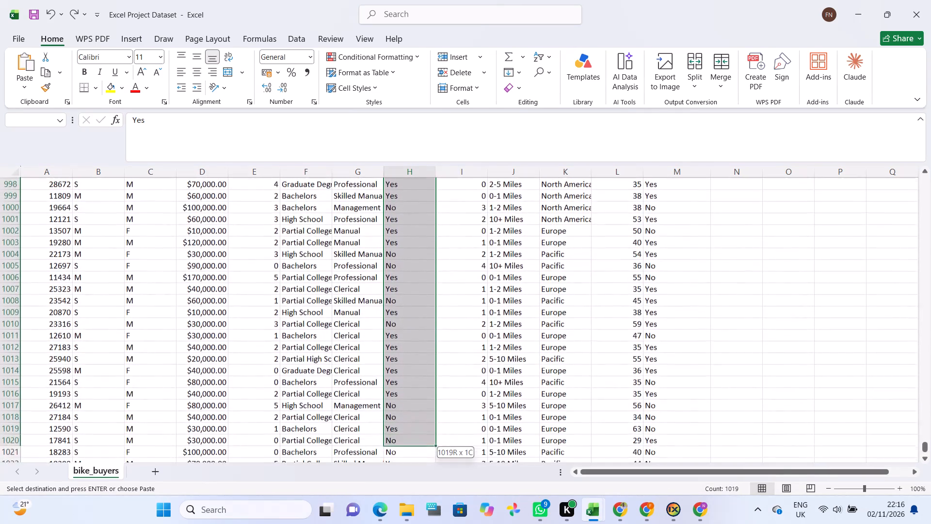
{"action": "left_click_drag", "start_coordinate": [412, 468], "coordinate": [412, 458]}
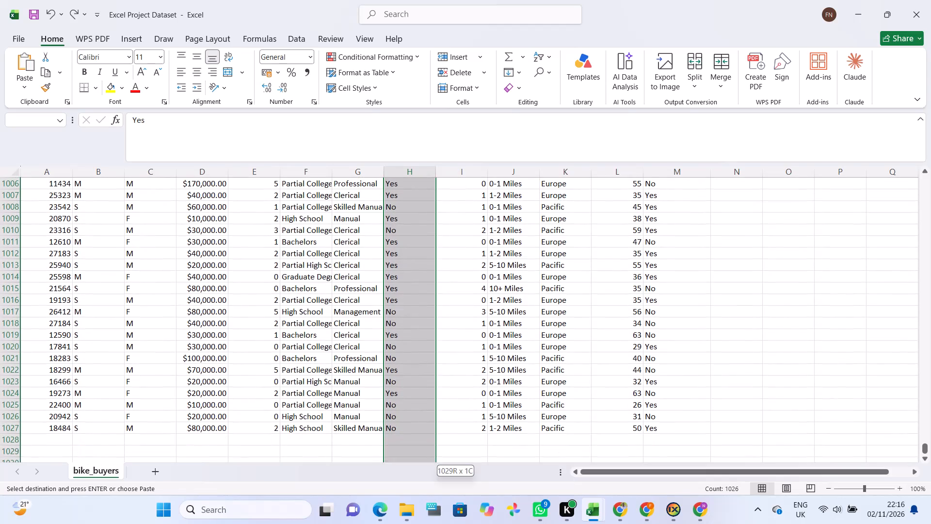
{"action": "left_click_drag", "start_coordinate": [412, 458], "coordinate": [409, 432]}
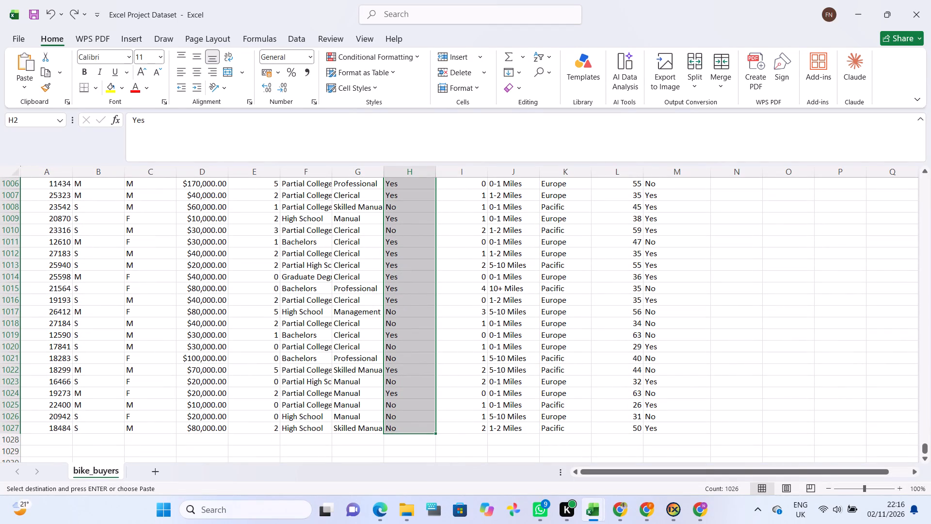
{"action": "left_click", "coordinate": [416, 49]}
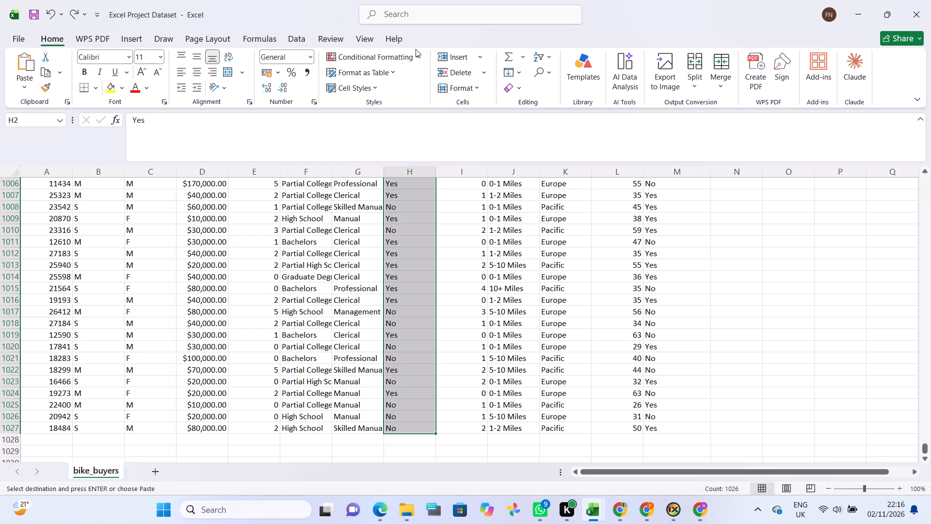
{"action": "left_click", "coordinate": [403, 55]}
{"action": "left_click", "coordinate": [414, 82]}
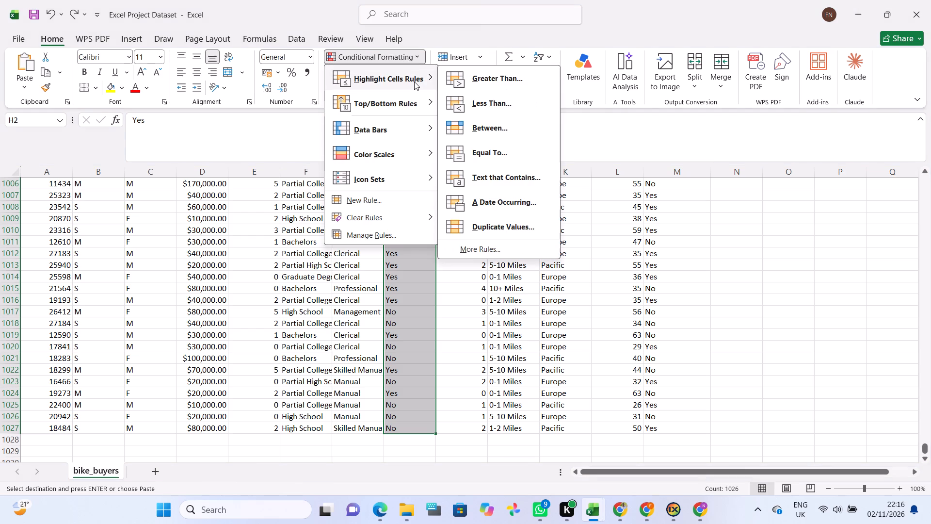
{"action": "left_click", "coordinate": [484, 141]}
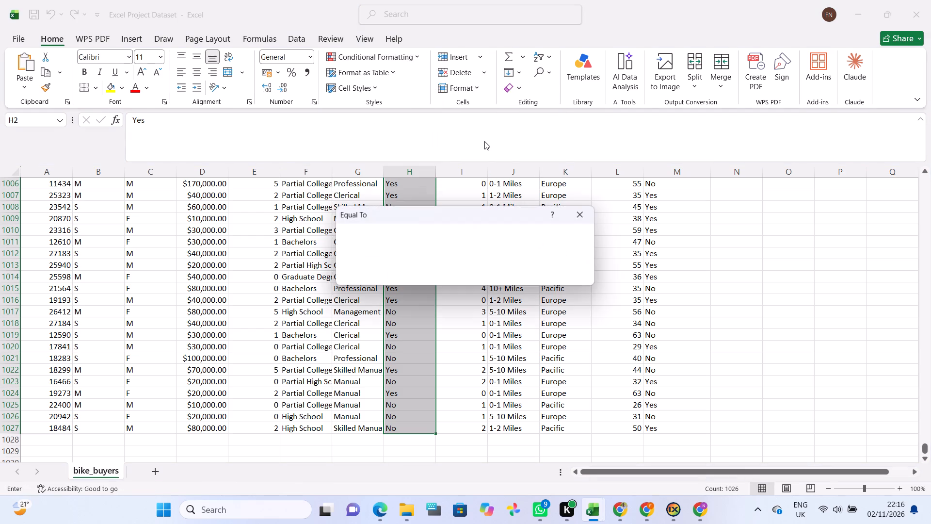
{"action": "left_click", "coordinate": [423, 248]}
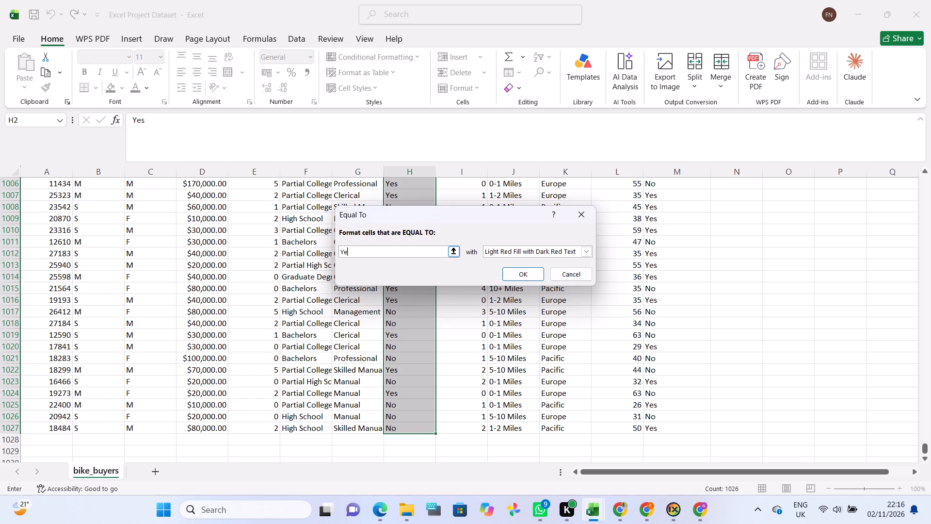
{"action": "left_click", "coordinate": [536, 280]}
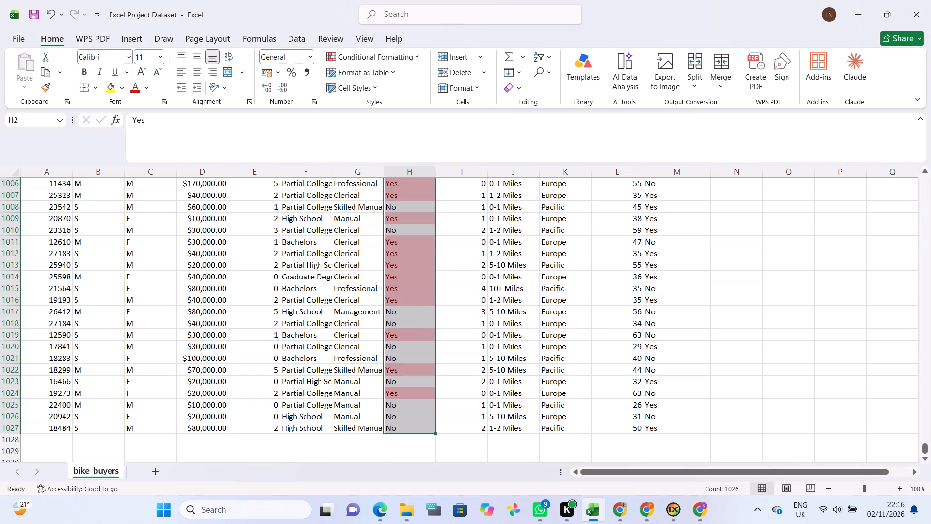
Examine the conditional highlighting in the Home Owner column from the last records back up to the header row.
{"action": "left_click", "coordinate": [397, 303]}
{"action": "scroll", "coordinate": [405, 377], "scroll_direction": "up", "scroll_amount": 4}
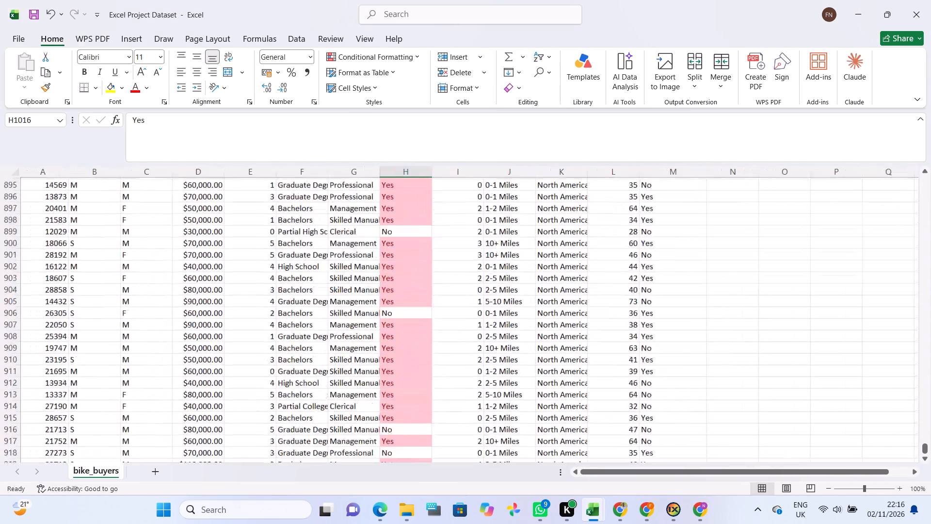
{"action": "scroll", "coordinate": [405, 377], "scroll_direction": "up", "scroll_amount": 9}
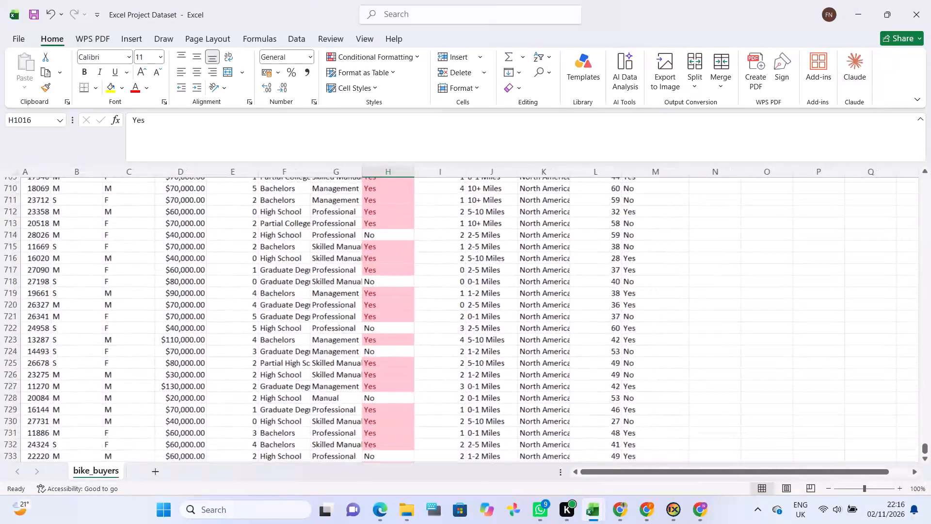
{"action": "scroll", "coordinate": [405, 377], "scroll_direction": "up", "scroll_amount": 14}
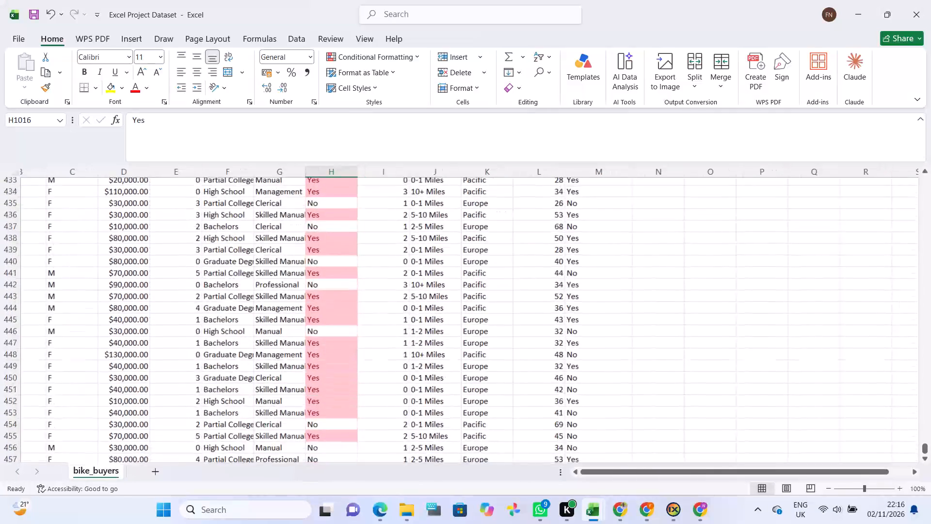
{"action": "scroll", "coordinate": [405, 377], "scroll_direction": "up", "scroll_amount": 15}
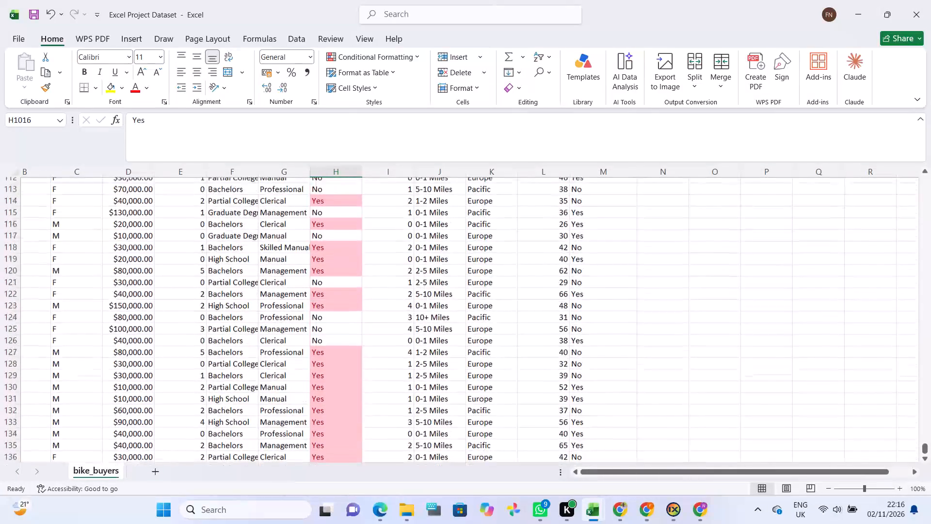
{"action": "scroll", "coordinate": [405, 377], "scroll_direction": "up", "scroll_amount": 10}
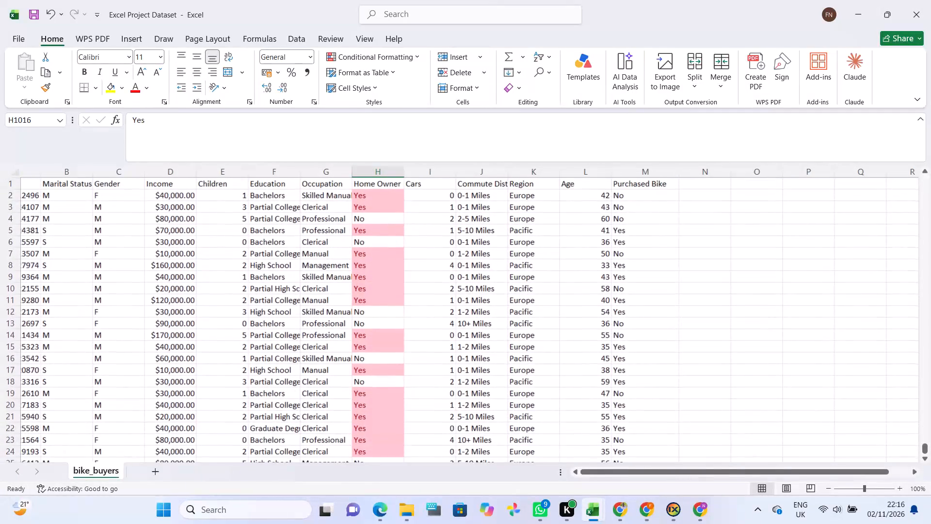
{"action": "scroll", "coordinate": [338, 249], "scroll_direction": "up", "scroll_amount": 1}
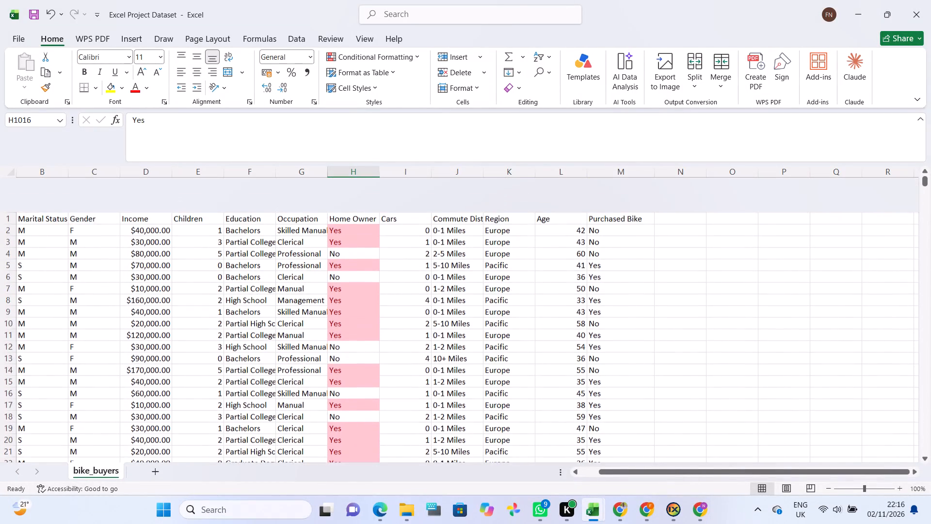
{"action": "scroll", "coordinate": [338, 249], "scroll_direction": "up", "scroll_amount": 1}
Apply an Equal To conditional formatting rule for No to Home Owner cells H2:H1027, with Green Fill with Dark Green Text.
{"action": "left_click_drag", "start_coordinate": [333, 191], "coordinate": [350, 264]}
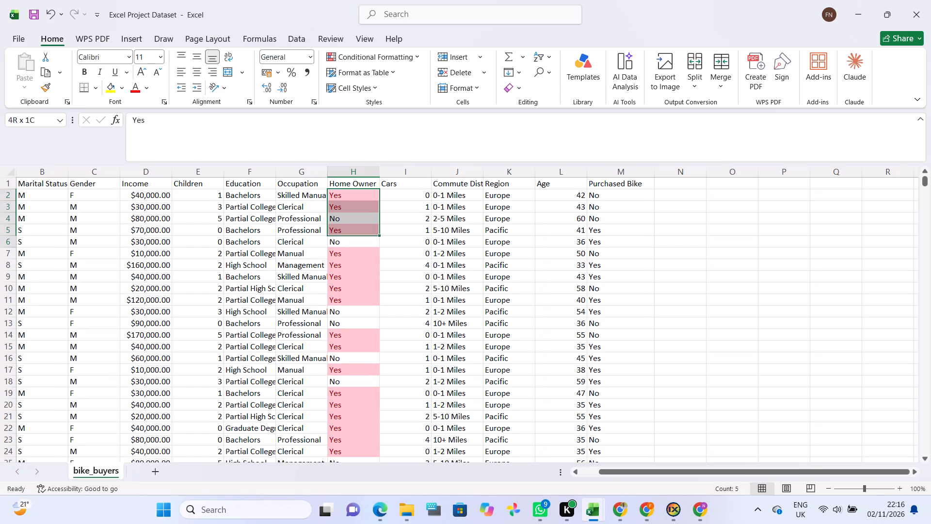
{"action": "left_click_drag", "start_coordinate": [350, 264], "coordinate": [363, 484]}
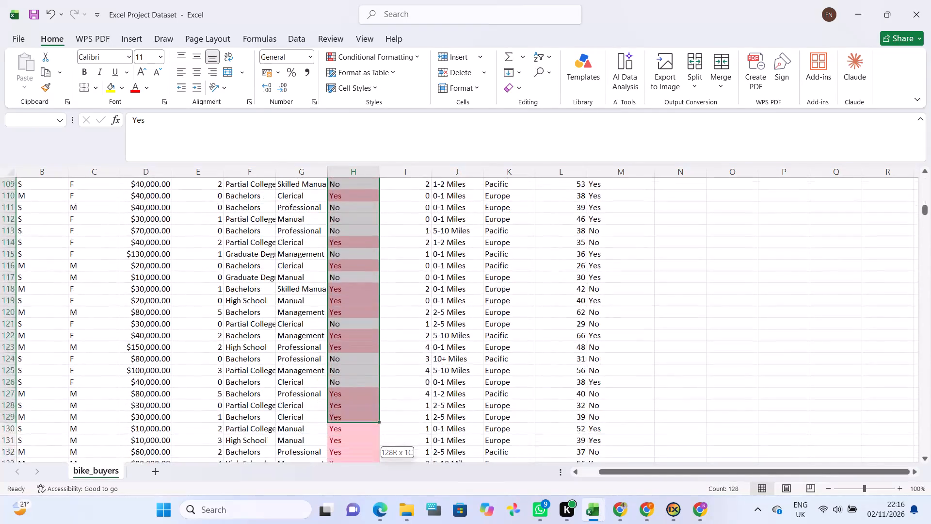
{"action": "left_click_drag", "start_coordinate": [363, 484], "coordinate": [363, 485]}
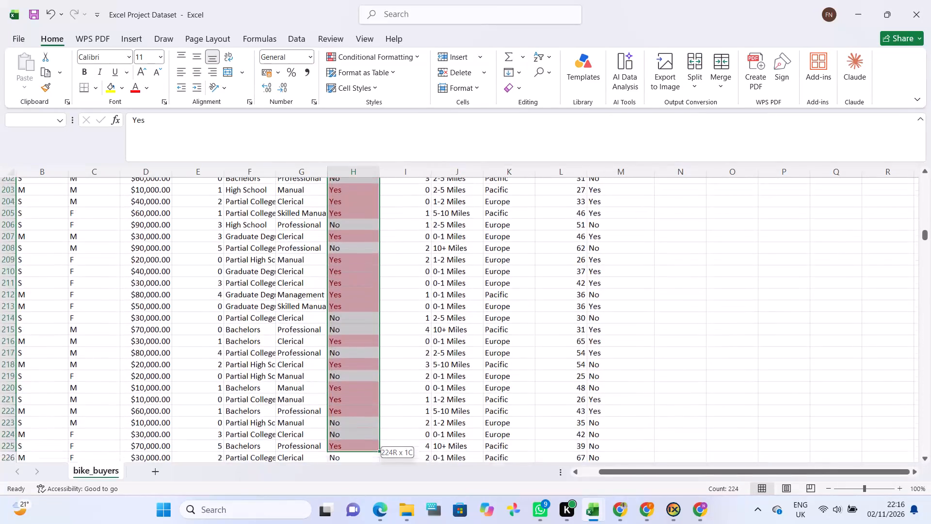
{"action": "left_click_drag", "start_coordinate": [363, 485], "coordinate": [367, 486]}
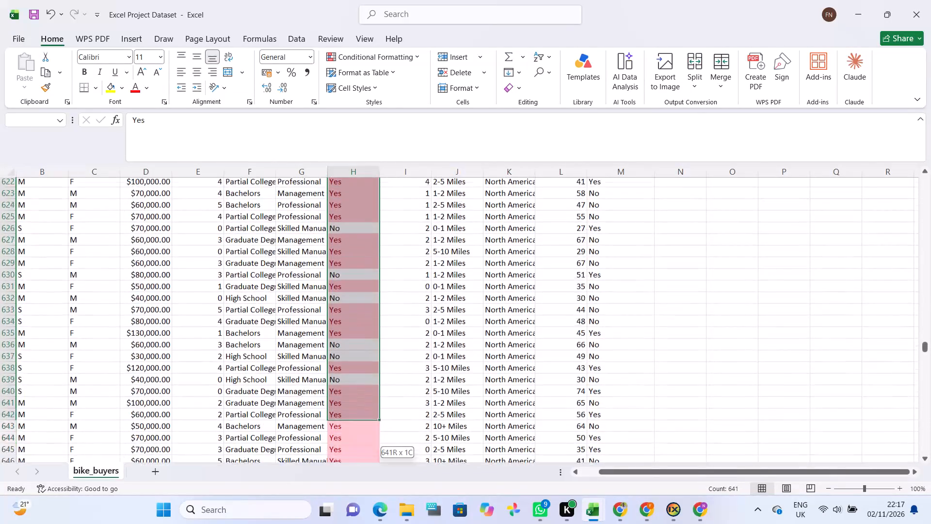
{"action": "left_click_drag", "start_coordinate": [367, 486], "coordinate": [367, 487]}
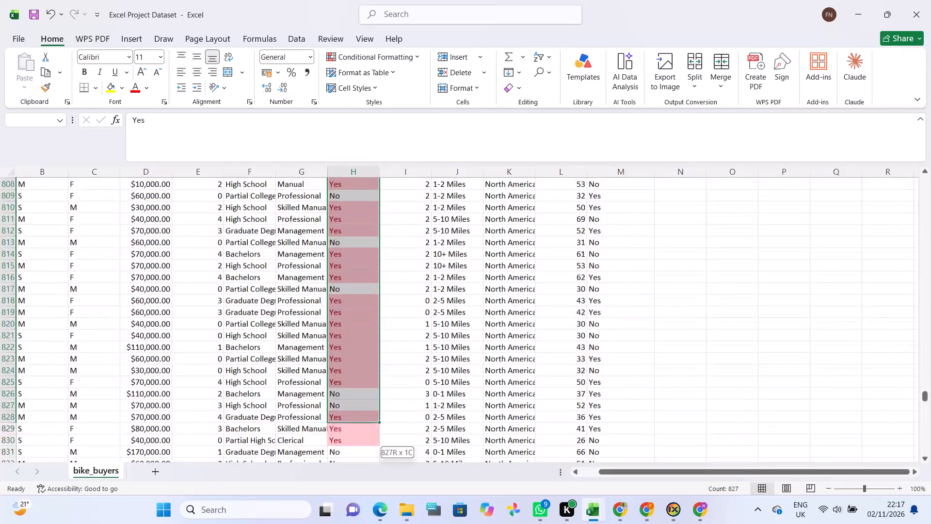
{"action": "left_click_drag", "start_coordinate": [367, 487], "coordinate": [367, 488]}
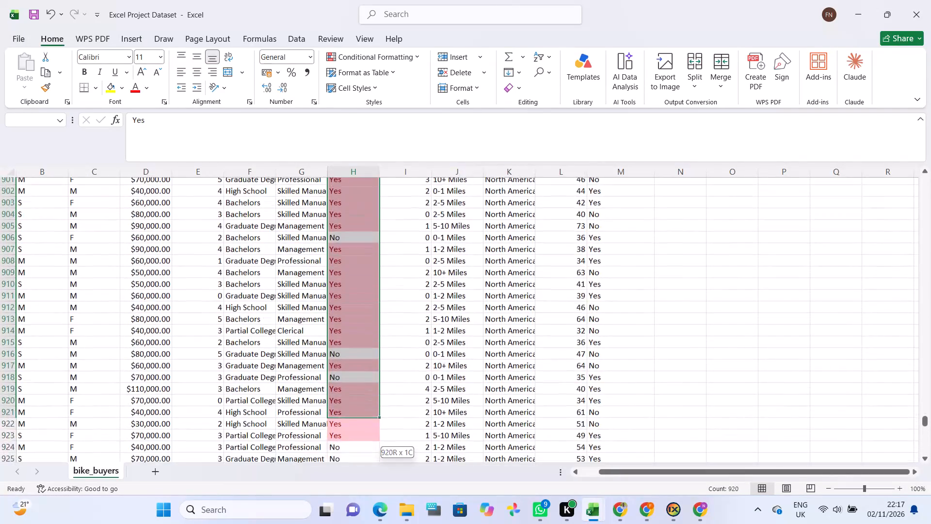
{"action": "left_click_drag", "start_coordinate": [367, 488], "coordinate": [367, 488]}
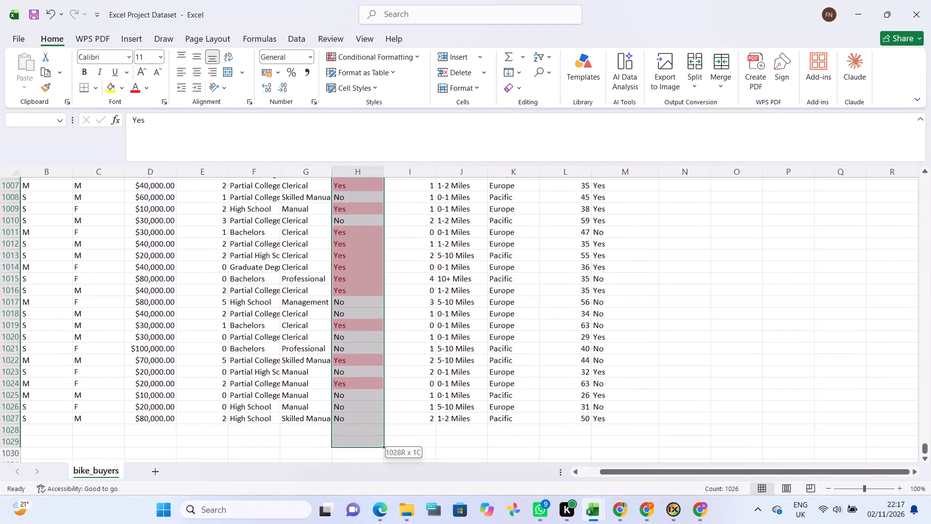
{"action": "left_click_drag", "start_coordinate": [367, 488], "coordinate": [359, 265]}
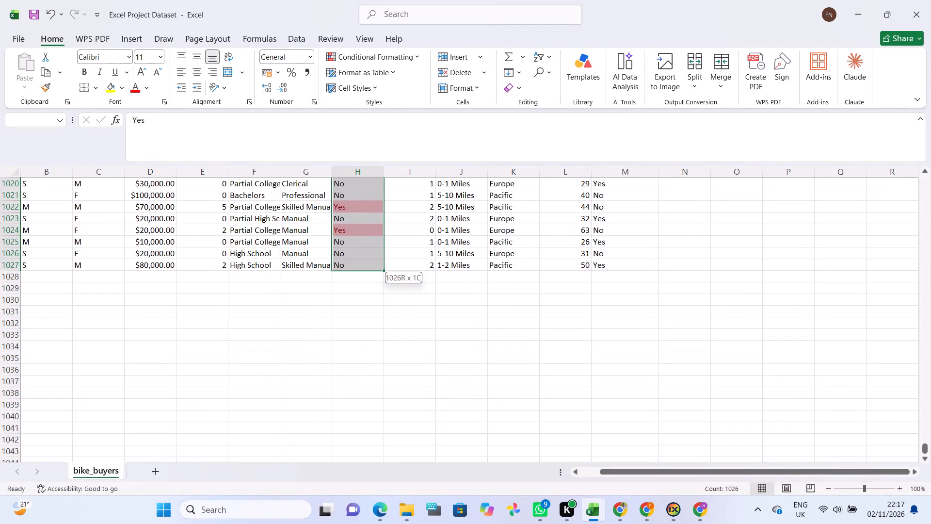
{"action": "left_click_drag", "start_coordinate": [359, 265], "coordinate": [359, 265]}
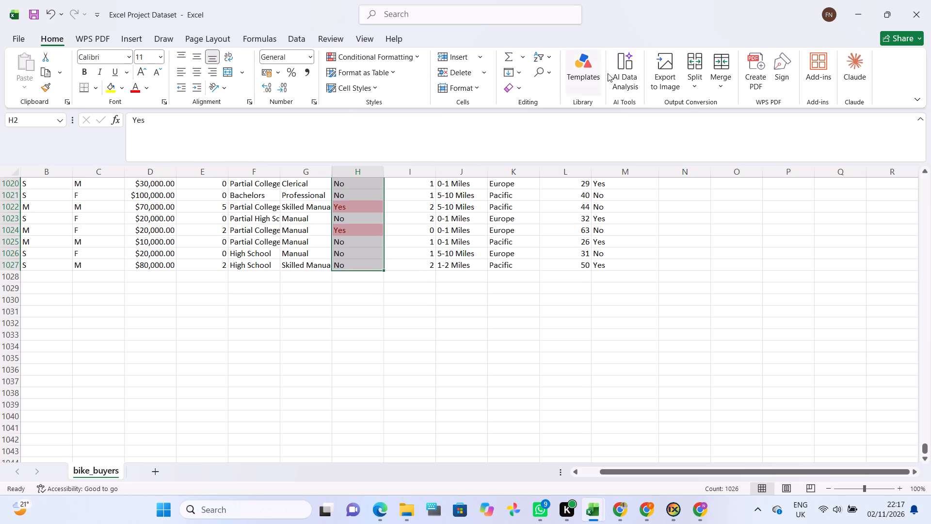
{"action": "left_click", "coordinate": [356, 51]}
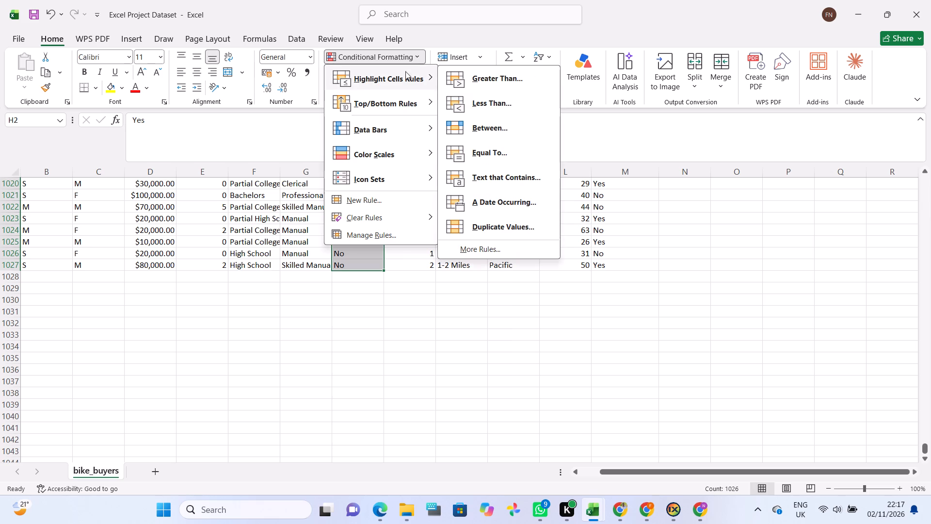
{"action": "left_click", "coordinate": [492, 146]}
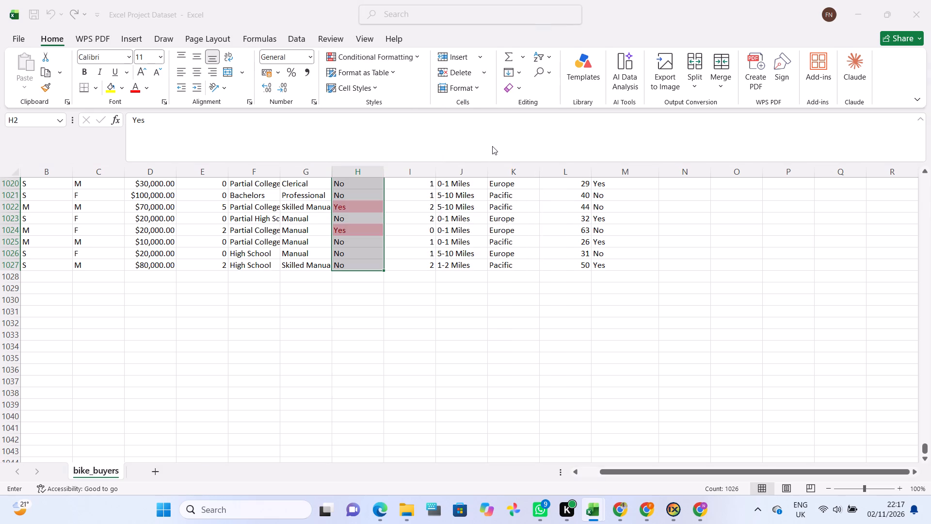
{"action": "left_click", "coordinate": [367, 250]}
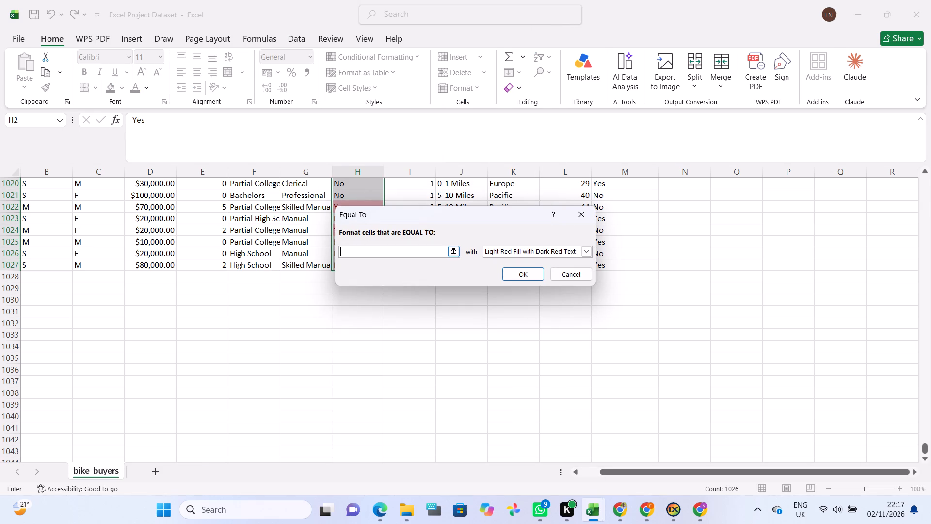
{"action": "key", "text": "n"}
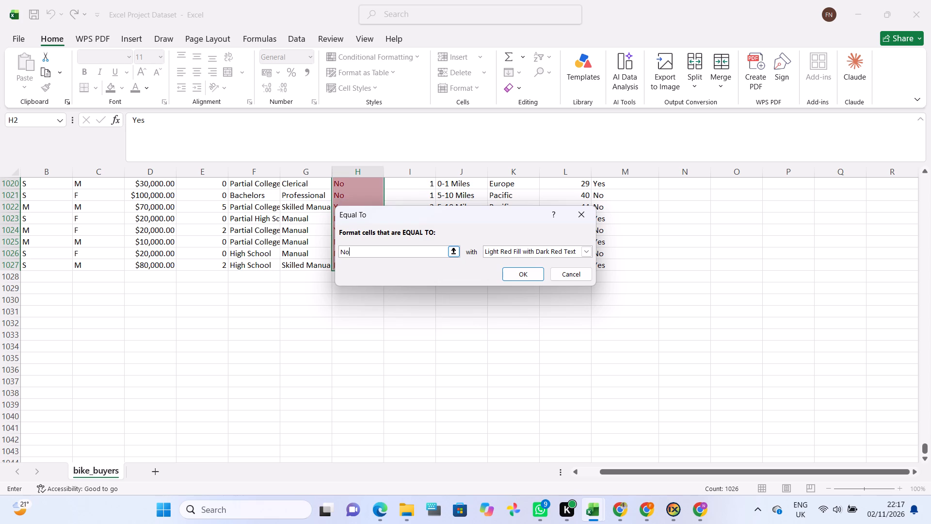
{"action": "left_click", "coordinate": [586, 251]}
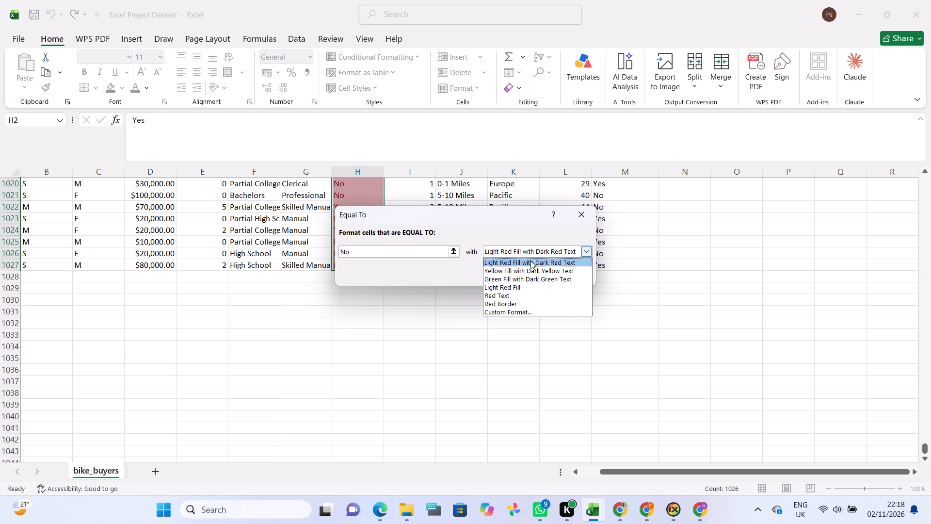
{"action": "left_click", "coordinate": [505, 277]}
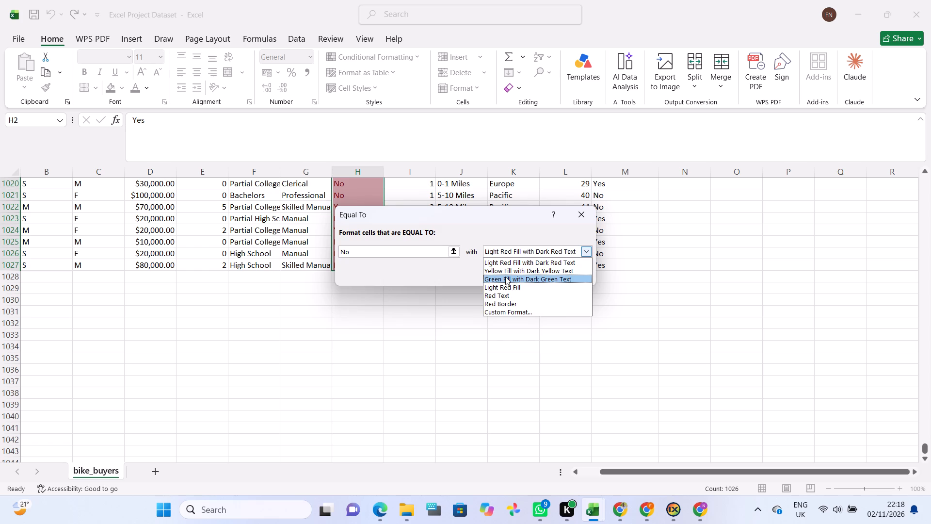
{"action": "left_click", "coordinate": [525, 268]}
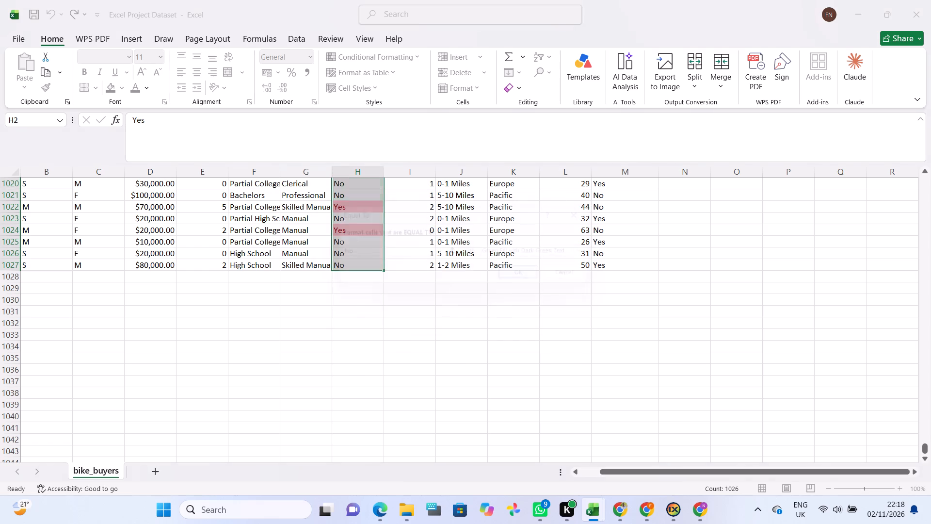
Examine the Yes and No highlighting in the Home Owner column from the last records back up to the header row.
{"action": "scroll", "coordinate": [457, 261], "scroll_direction": "up", "scroll_amount": 13}
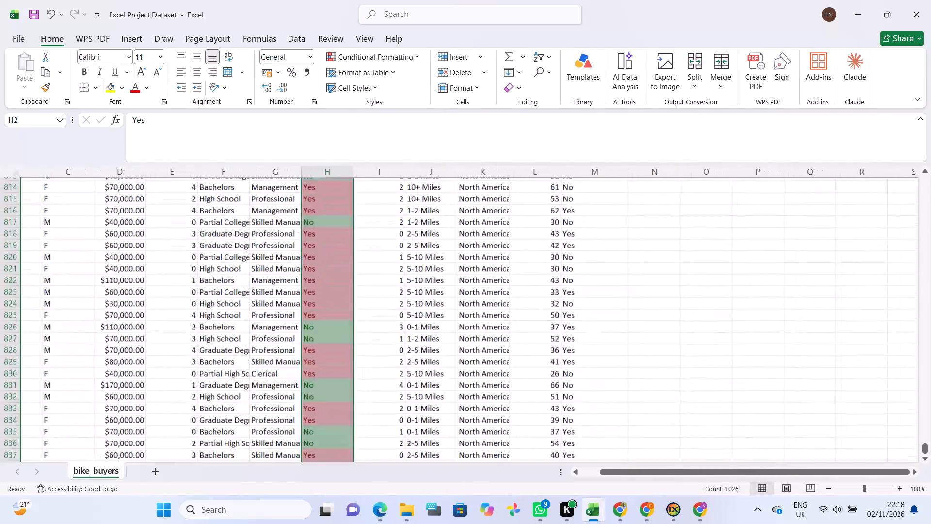
{"action": "scroll", "coordinate": [428, 305], "scroll_direction": "up", "scroll_amount": 5}
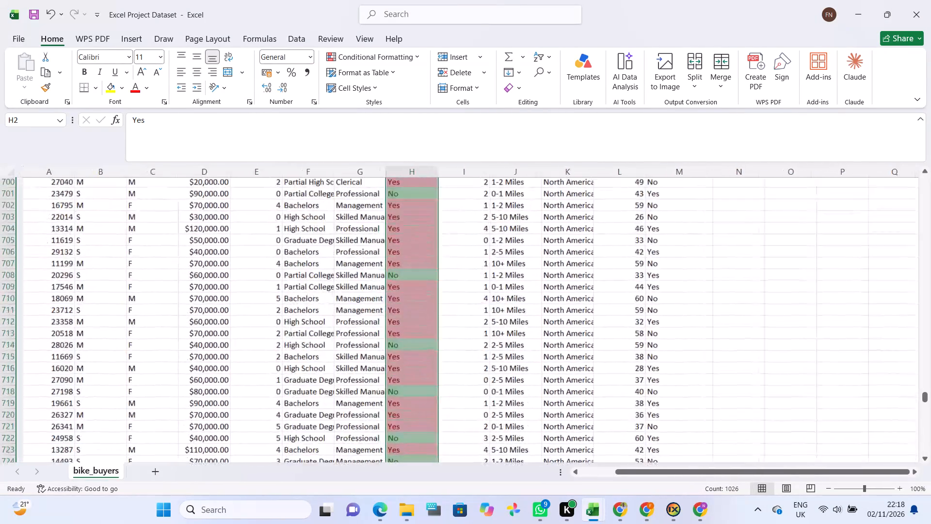
{"action": "scroll", "coordinate": [428, 305], "scroll_direction": "up", "scroll_amount": 7}
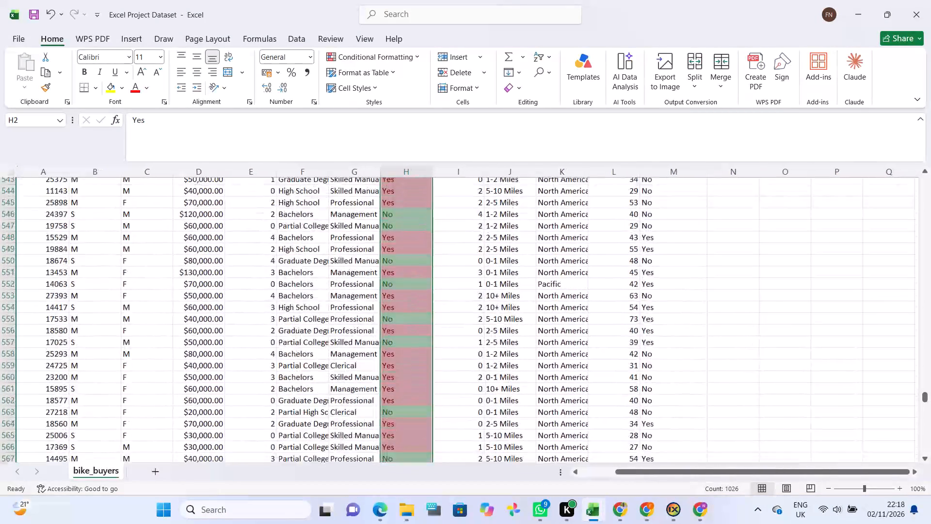
{"action": "scroll", "coordinate": [428, 305], "scroll_direction": "up", "scroll_amount": 14}
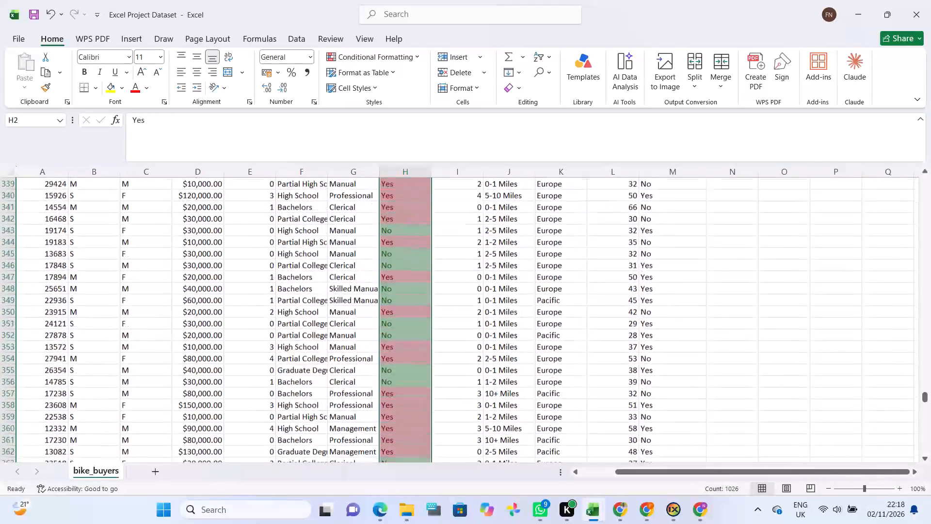
{"action": "scroll", "coordinate": [428, 305], "scroll_direction": "up", "scroll_amount": 7}
{"action": "left_click", "coordinate": [428, 305]}
{"action": "scroll", "coordinate": [428, 305], "scroll_direction": "up", "scroll_amount": 5}
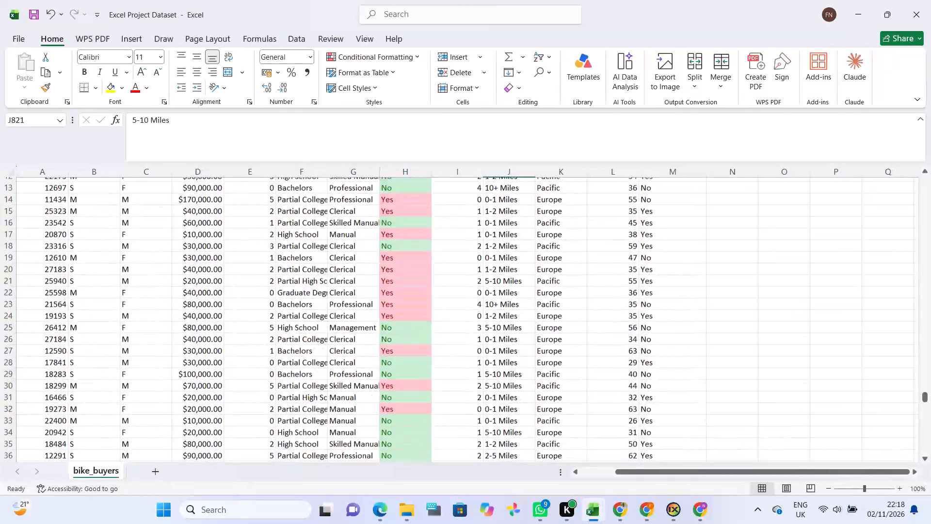
{"action": "scroll", "coordinate": [428, 305], "scroll_direction": "up", "scroll_amount": 5}
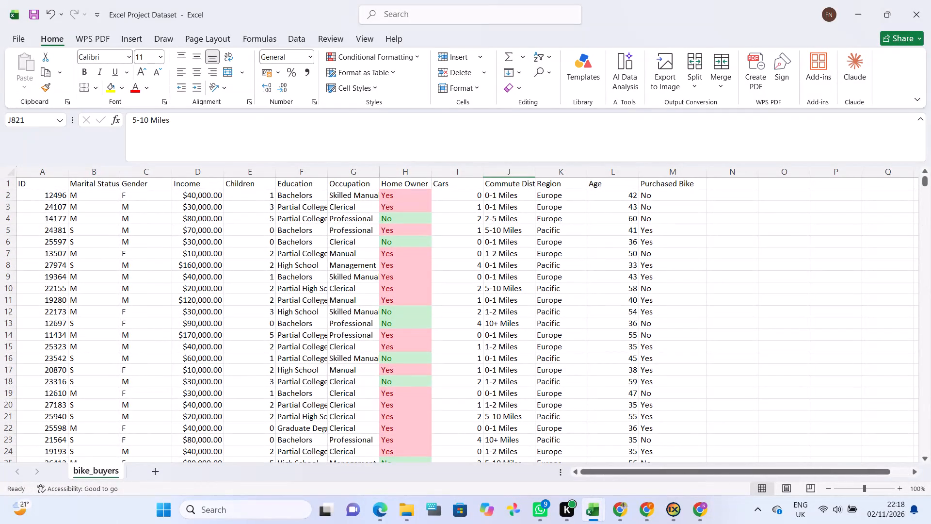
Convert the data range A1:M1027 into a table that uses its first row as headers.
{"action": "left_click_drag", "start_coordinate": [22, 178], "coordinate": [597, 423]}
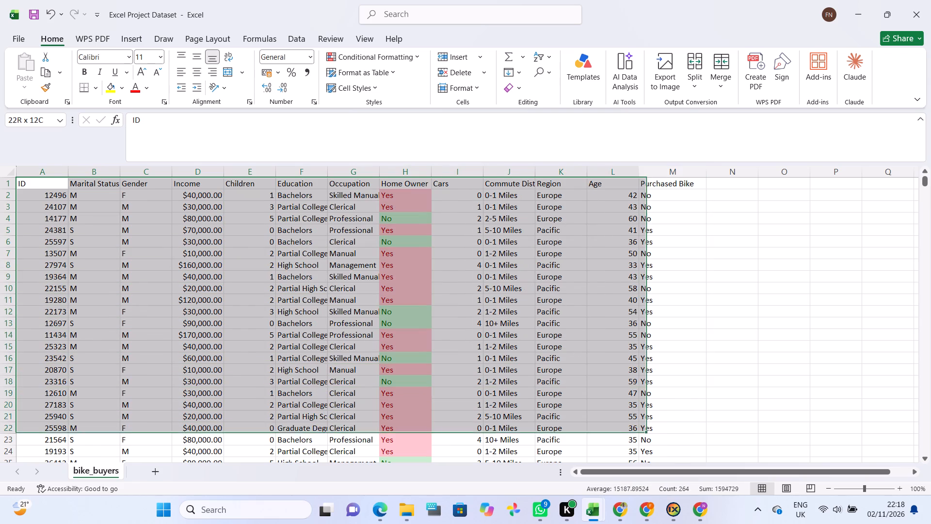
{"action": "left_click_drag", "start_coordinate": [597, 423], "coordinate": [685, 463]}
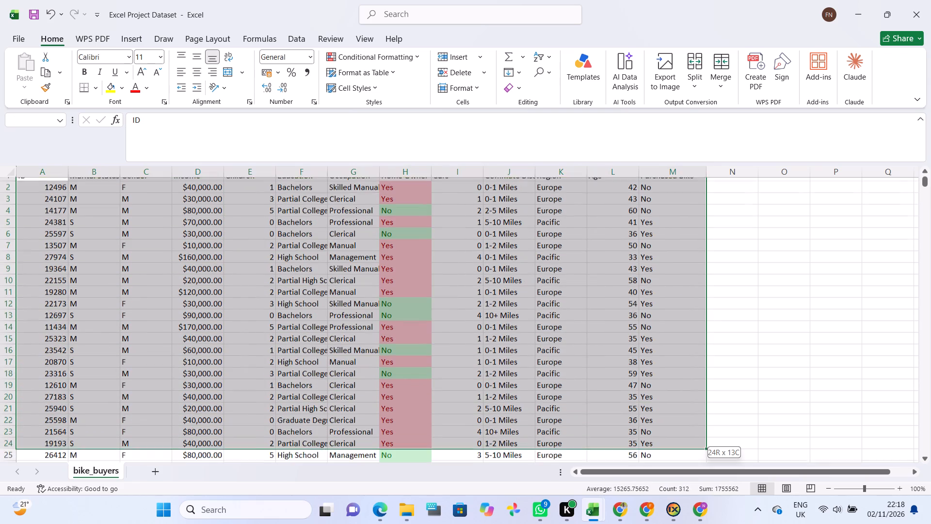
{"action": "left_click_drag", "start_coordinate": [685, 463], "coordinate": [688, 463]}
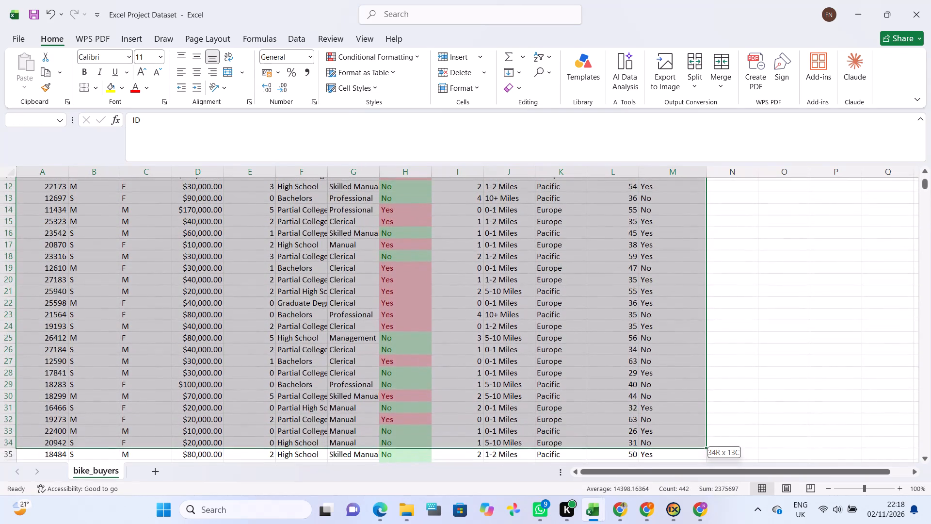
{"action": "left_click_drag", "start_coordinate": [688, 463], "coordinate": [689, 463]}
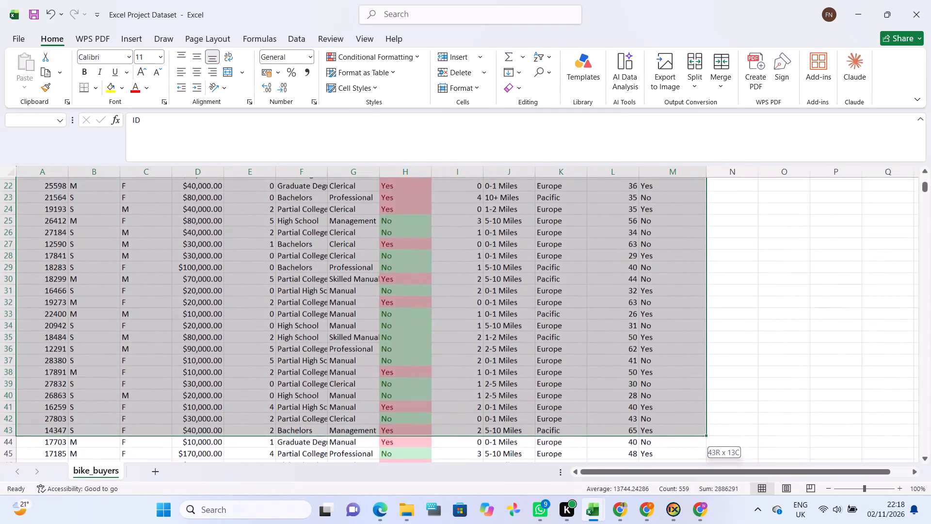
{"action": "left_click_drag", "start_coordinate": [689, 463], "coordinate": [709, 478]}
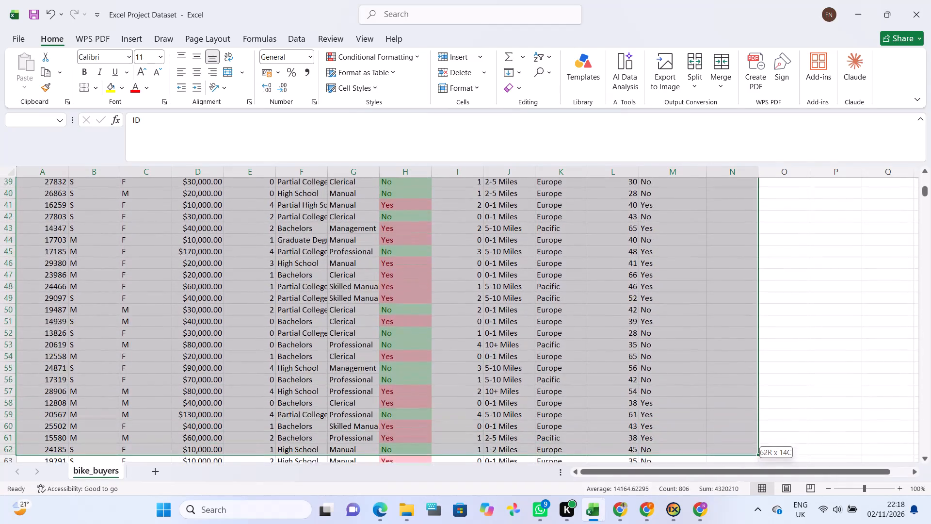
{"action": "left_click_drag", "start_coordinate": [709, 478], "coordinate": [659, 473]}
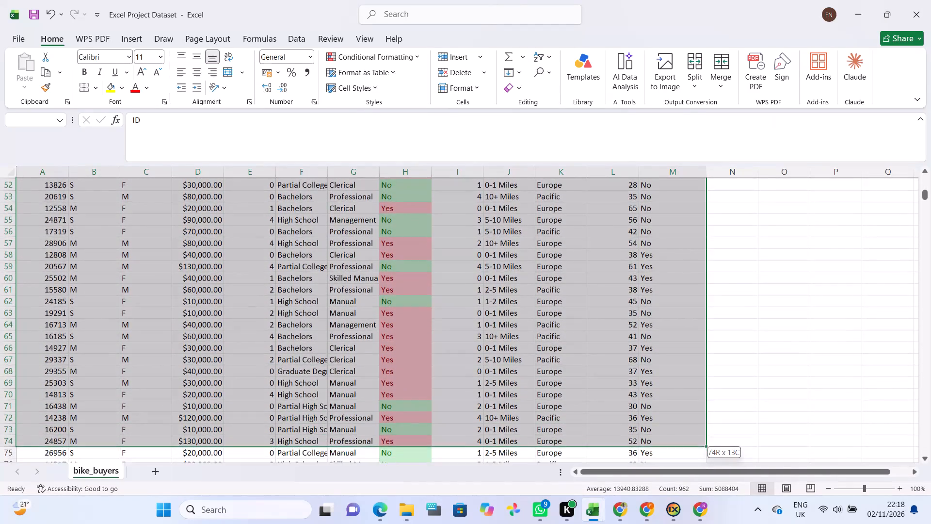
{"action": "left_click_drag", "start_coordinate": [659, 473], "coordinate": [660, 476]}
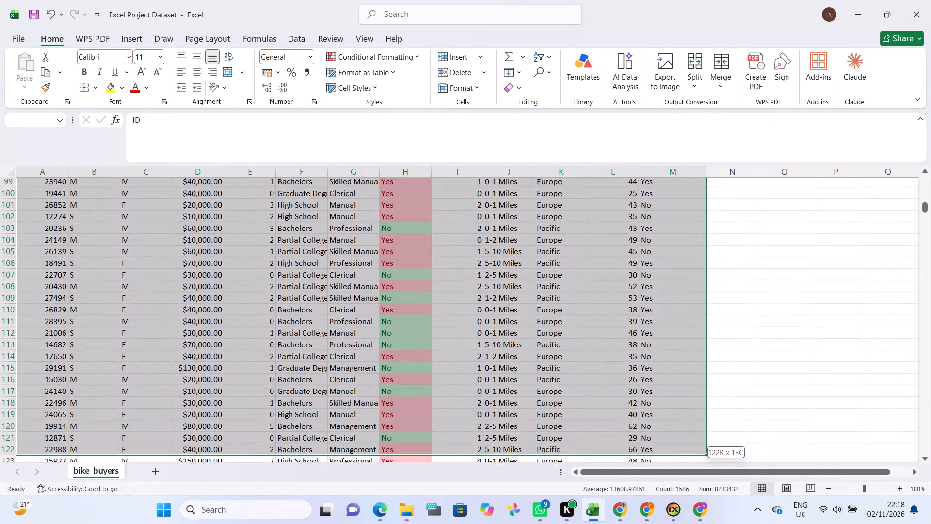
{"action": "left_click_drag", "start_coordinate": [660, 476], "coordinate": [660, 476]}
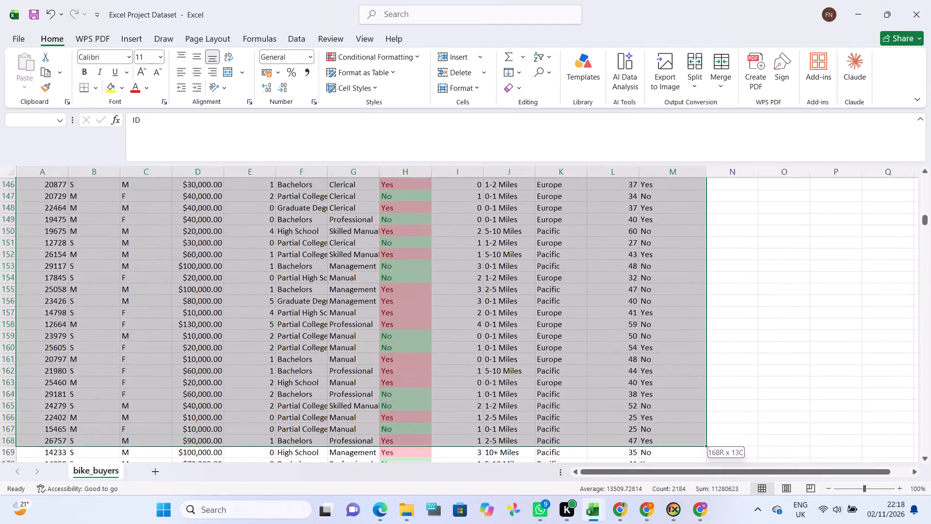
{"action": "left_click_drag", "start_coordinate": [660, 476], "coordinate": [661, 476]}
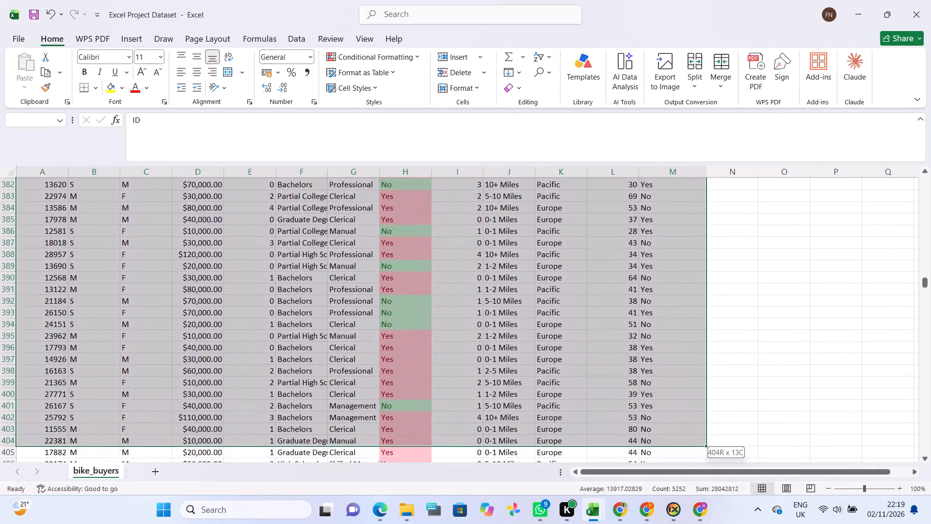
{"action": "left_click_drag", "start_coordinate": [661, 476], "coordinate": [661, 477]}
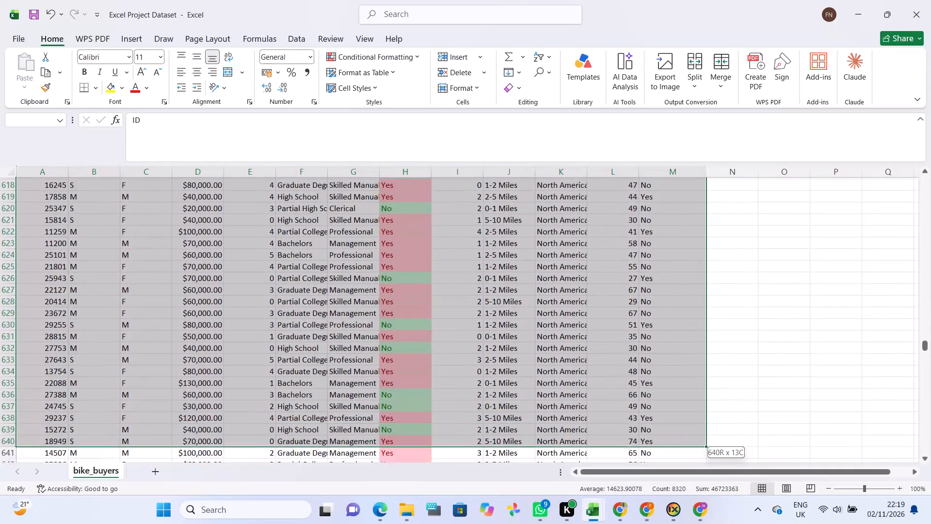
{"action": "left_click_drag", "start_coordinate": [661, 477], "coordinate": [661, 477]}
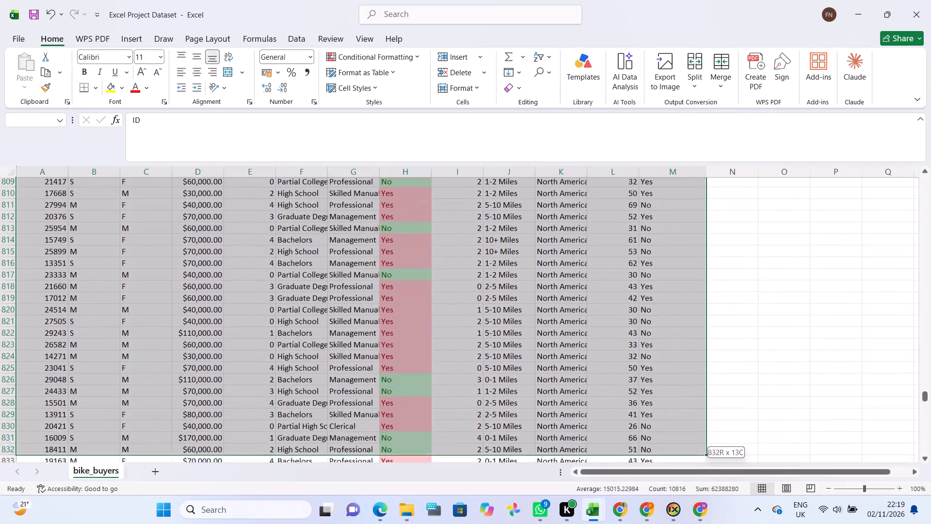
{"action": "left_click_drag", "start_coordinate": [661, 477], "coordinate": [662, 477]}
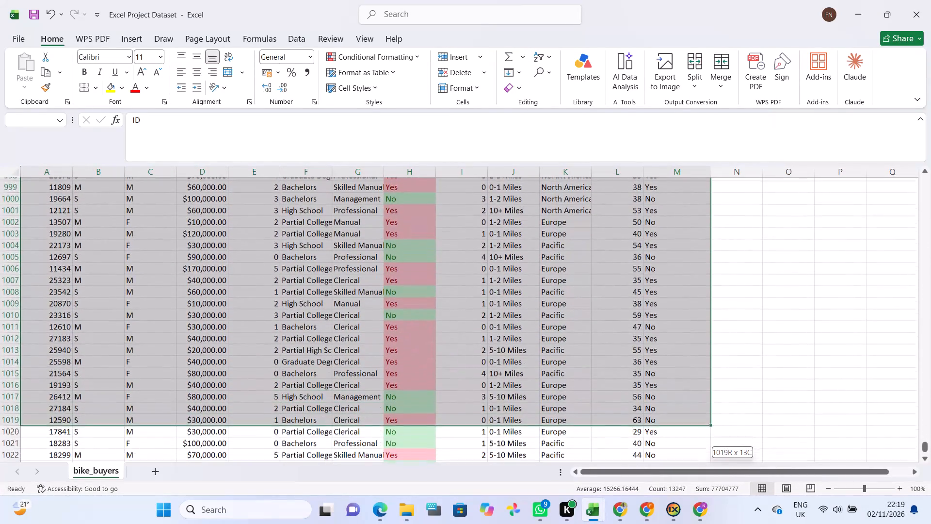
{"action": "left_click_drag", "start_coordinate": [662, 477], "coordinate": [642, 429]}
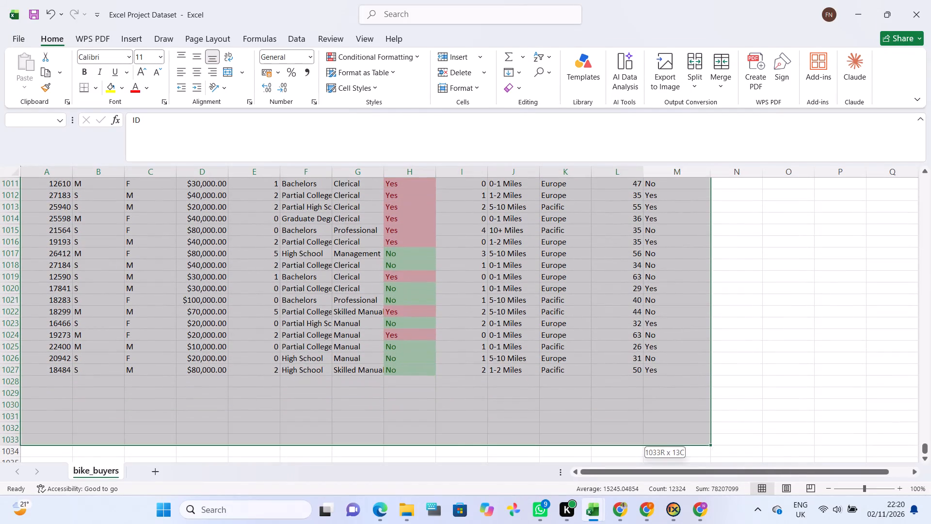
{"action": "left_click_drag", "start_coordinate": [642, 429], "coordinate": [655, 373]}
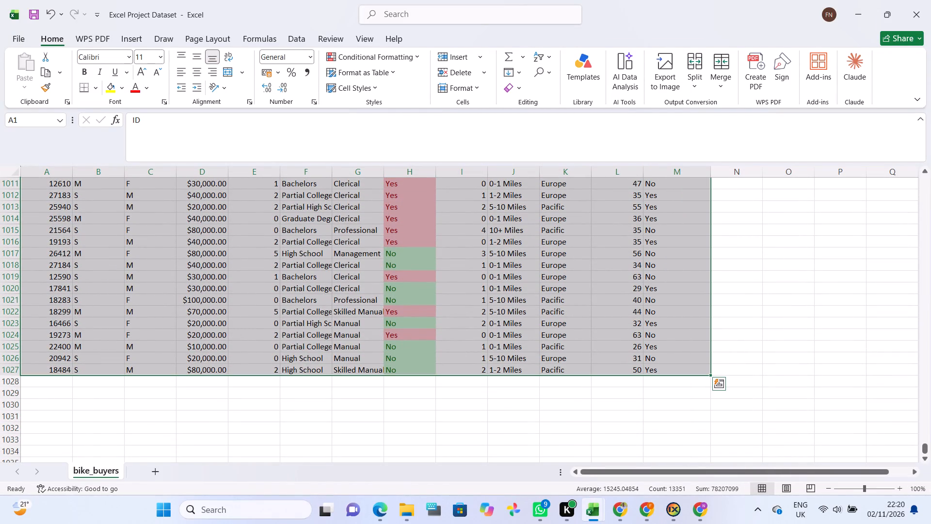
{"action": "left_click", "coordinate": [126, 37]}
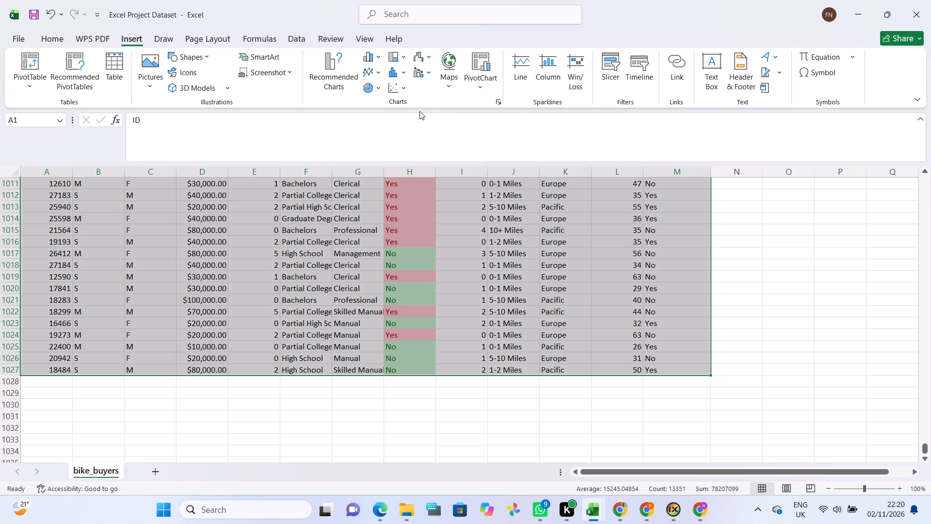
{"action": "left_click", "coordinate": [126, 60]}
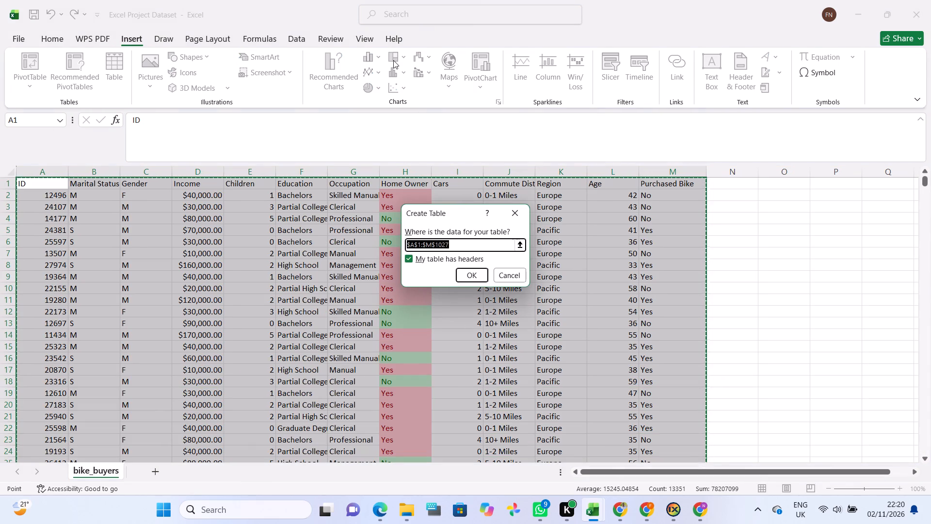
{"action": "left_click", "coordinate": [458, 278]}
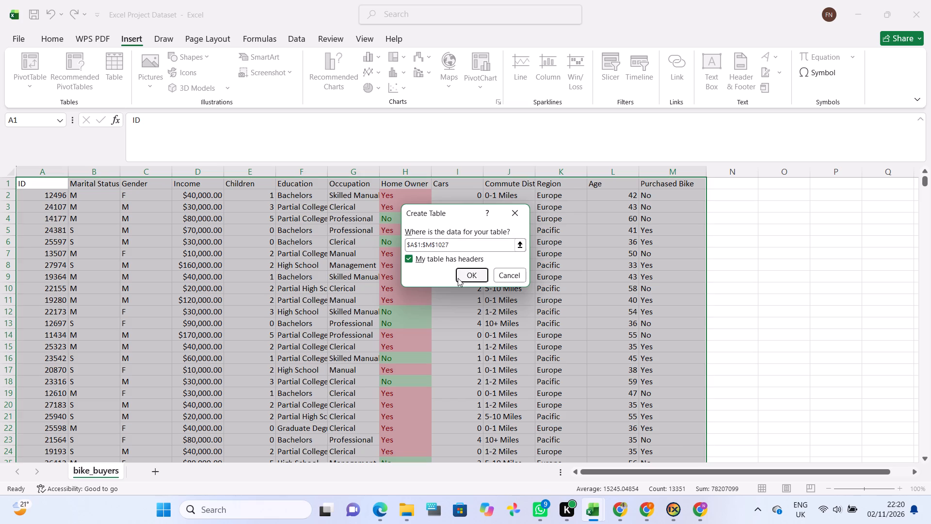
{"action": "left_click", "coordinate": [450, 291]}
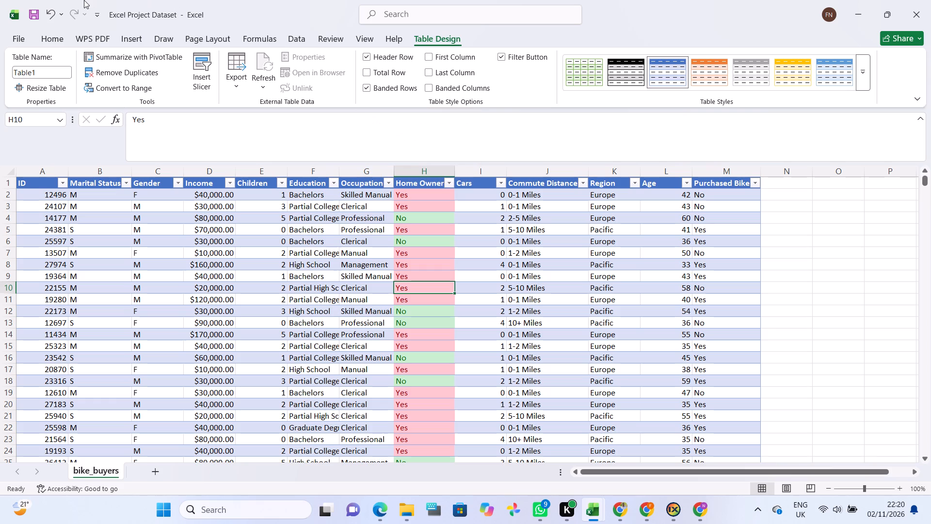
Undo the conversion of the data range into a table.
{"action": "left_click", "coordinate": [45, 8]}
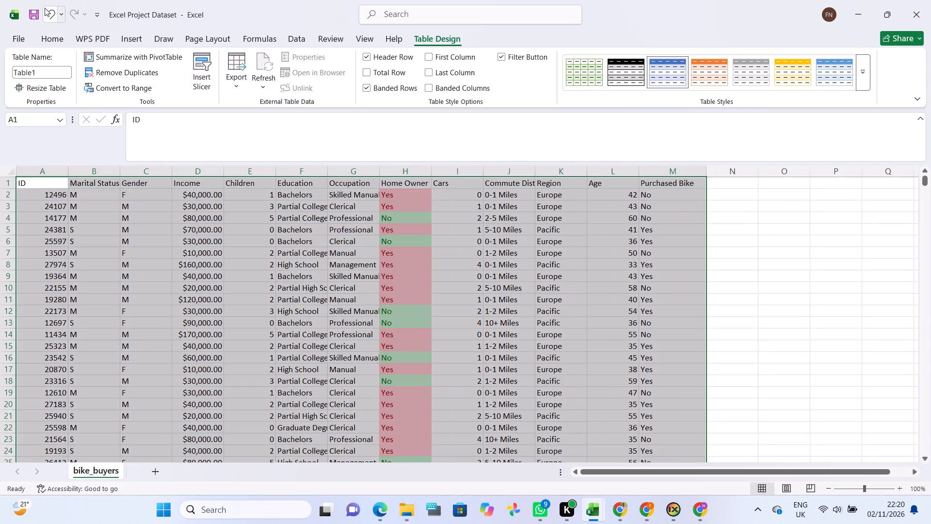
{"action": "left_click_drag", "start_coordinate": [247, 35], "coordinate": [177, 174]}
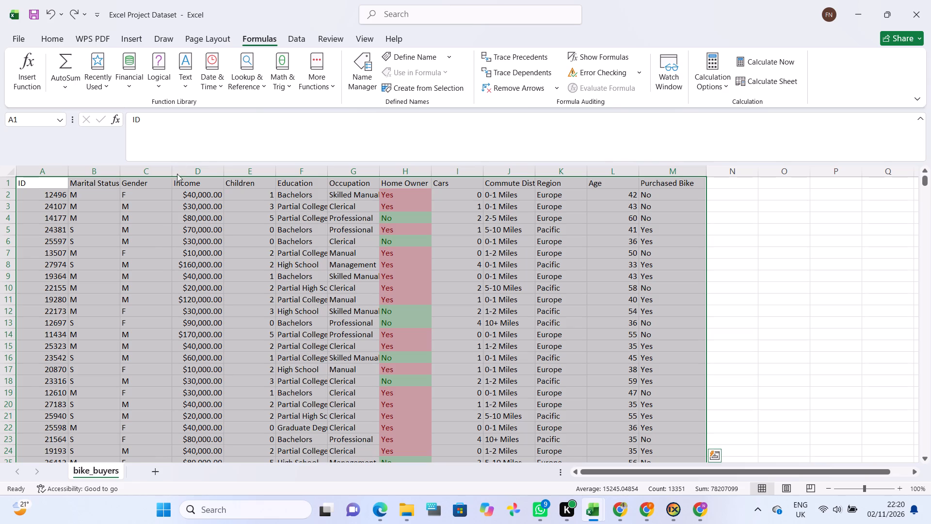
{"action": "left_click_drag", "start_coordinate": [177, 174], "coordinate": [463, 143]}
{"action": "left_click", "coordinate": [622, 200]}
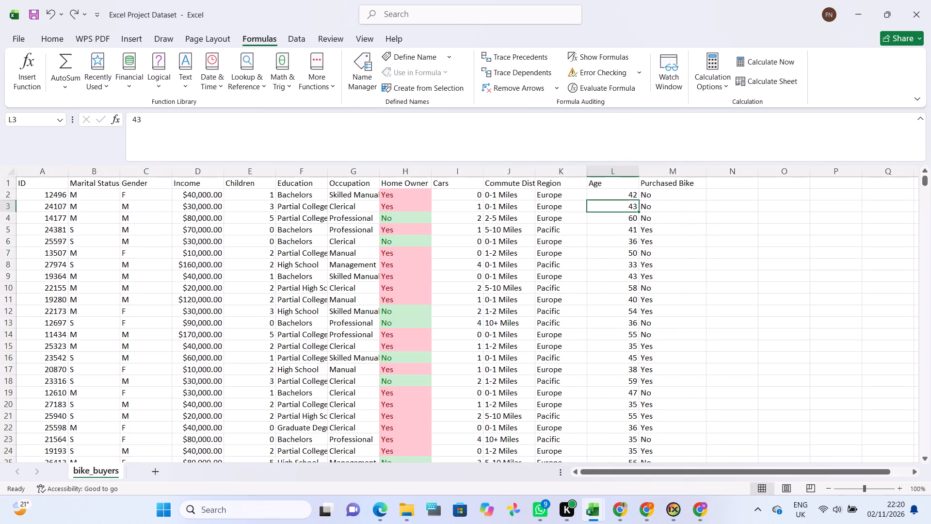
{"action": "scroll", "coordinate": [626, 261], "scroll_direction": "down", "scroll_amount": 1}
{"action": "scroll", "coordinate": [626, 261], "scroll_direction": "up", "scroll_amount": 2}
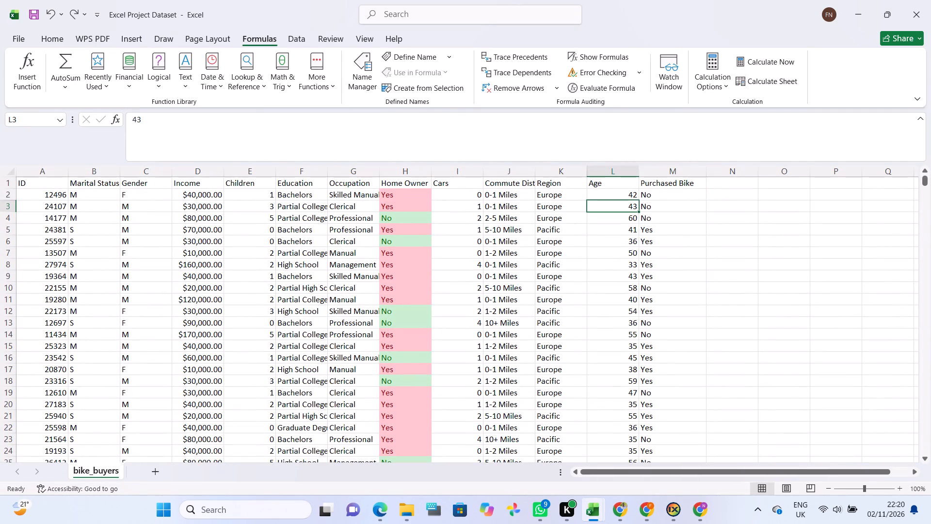
Narrow the Cars column (column I) so it is only slightly wider than its header text.
{"action": "left_click_drag", "start_coordinate": [482, 169], "coordinate": [476, 173]}
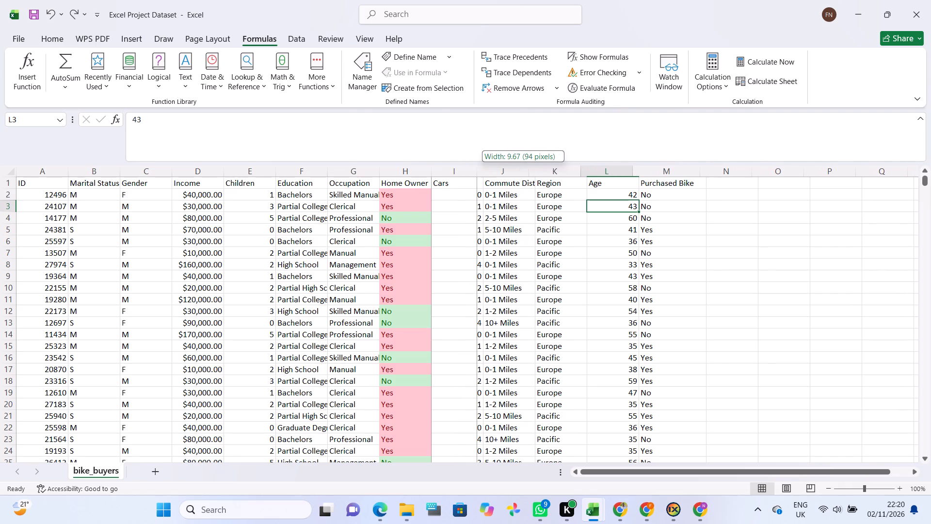
{"action": "left_click_drag", "start_coordinate": [476, 173], "coordinate": [482, 177]}
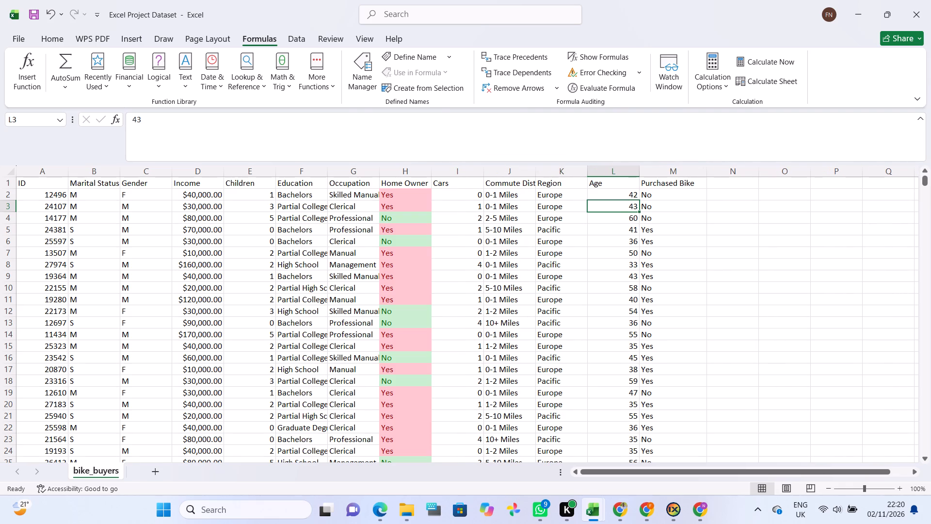
{"action": "left_click_drag", "start_coordinate": [485, 166], "coordinate": [465, 174]}
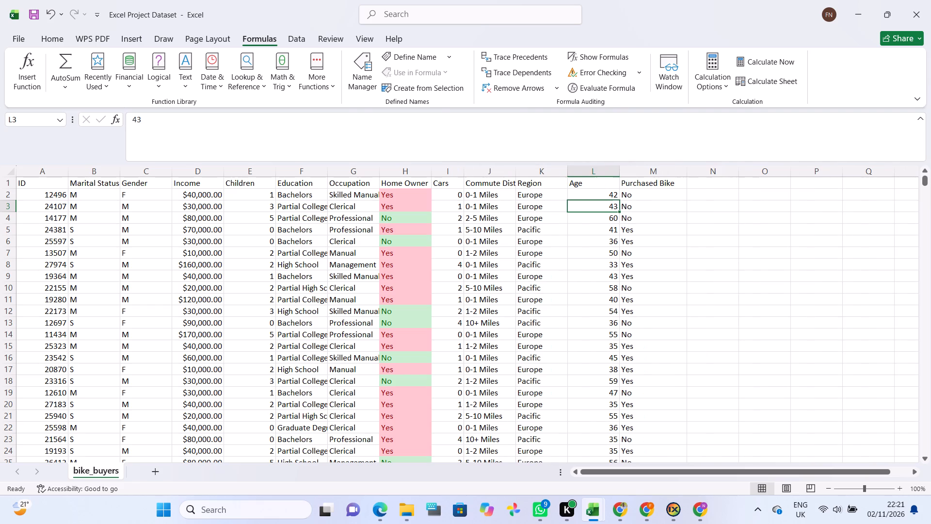
{"action": "left_click", "coordinate": [465, 174]}
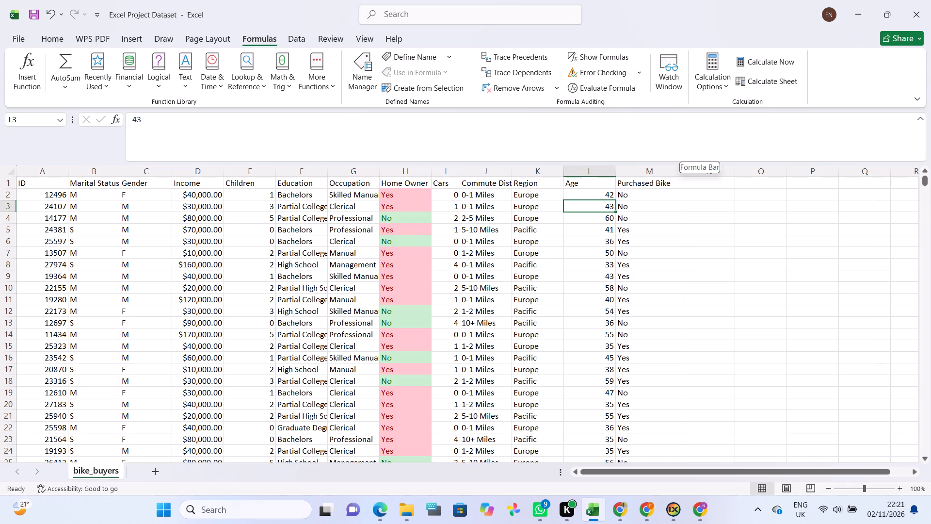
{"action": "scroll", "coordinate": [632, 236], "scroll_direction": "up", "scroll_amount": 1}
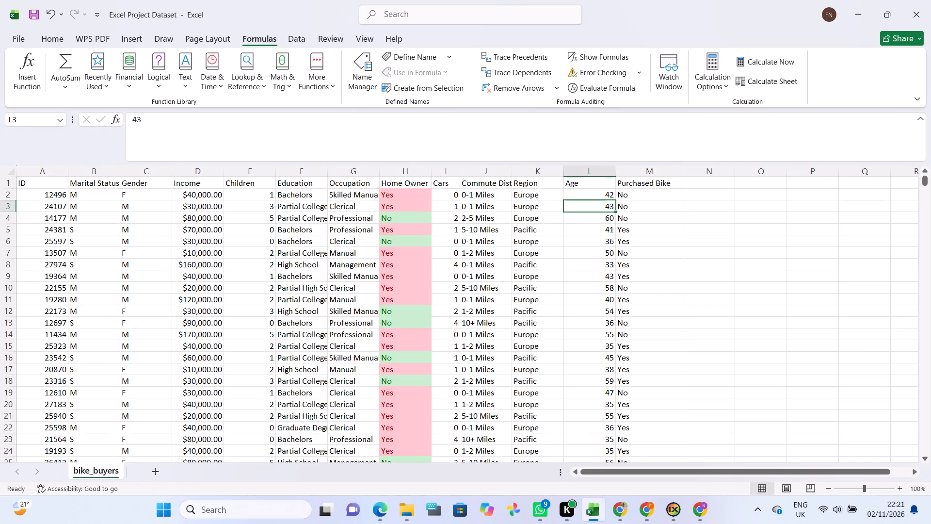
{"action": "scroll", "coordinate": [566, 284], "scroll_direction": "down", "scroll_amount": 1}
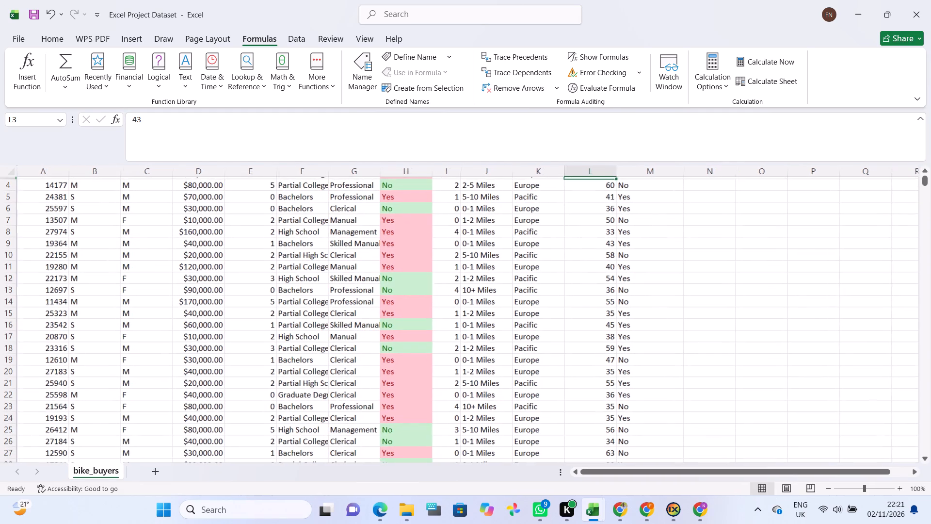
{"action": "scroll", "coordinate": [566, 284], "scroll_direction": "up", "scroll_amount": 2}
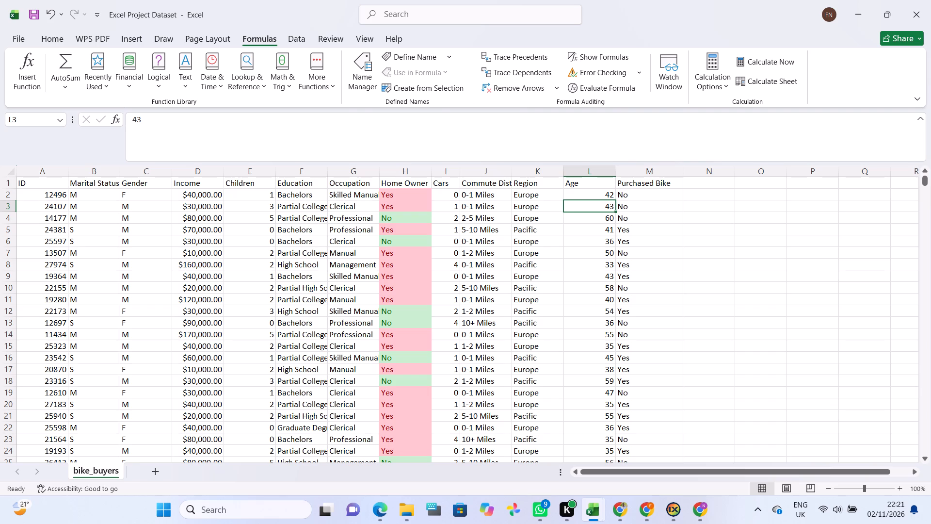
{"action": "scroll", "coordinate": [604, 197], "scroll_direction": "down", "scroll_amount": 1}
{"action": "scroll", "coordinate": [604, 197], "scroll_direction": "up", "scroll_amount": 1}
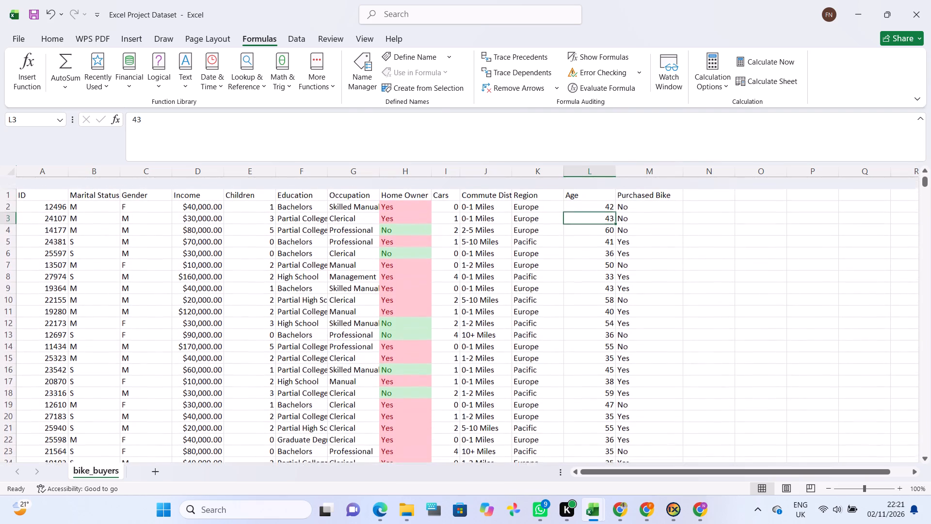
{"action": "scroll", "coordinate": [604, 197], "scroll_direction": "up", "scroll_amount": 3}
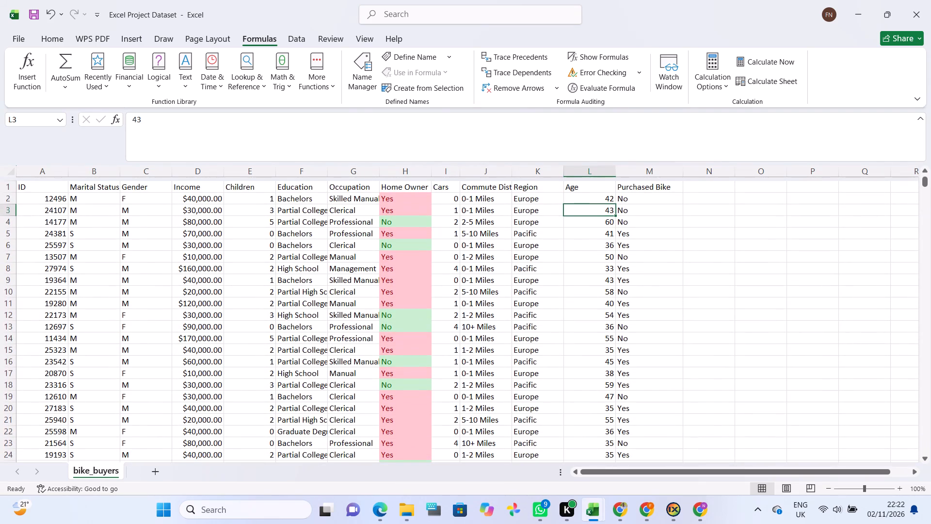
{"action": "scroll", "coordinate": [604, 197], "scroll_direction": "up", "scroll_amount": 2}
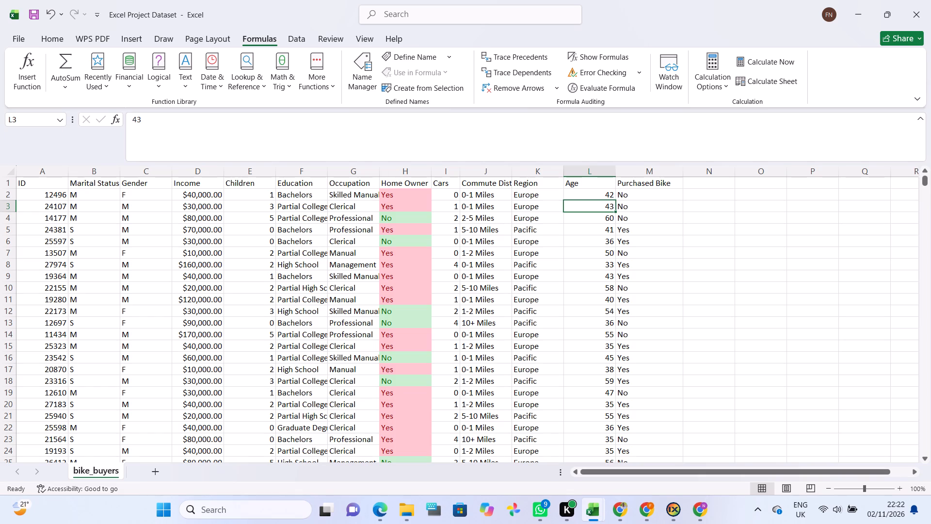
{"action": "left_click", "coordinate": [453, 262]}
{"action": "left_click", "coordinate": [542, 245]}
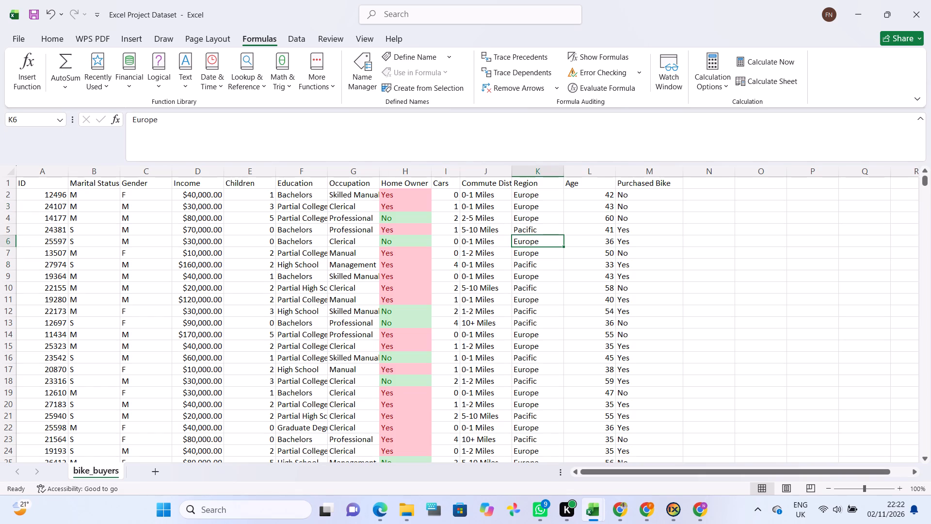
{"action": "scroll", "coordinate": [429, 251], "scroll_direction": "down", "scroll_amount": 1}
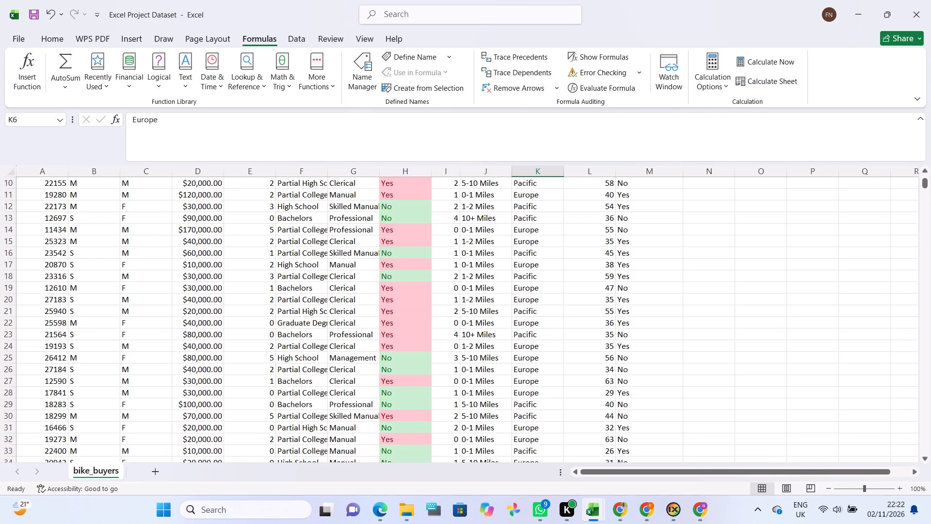
Select all the Occupation values below the header, G2:G1027, in the bike_buyers sheet.
{"action": "scroll", "coordinate": [383, 300], "scroll_direction": "up", "scroll_amount": 2}
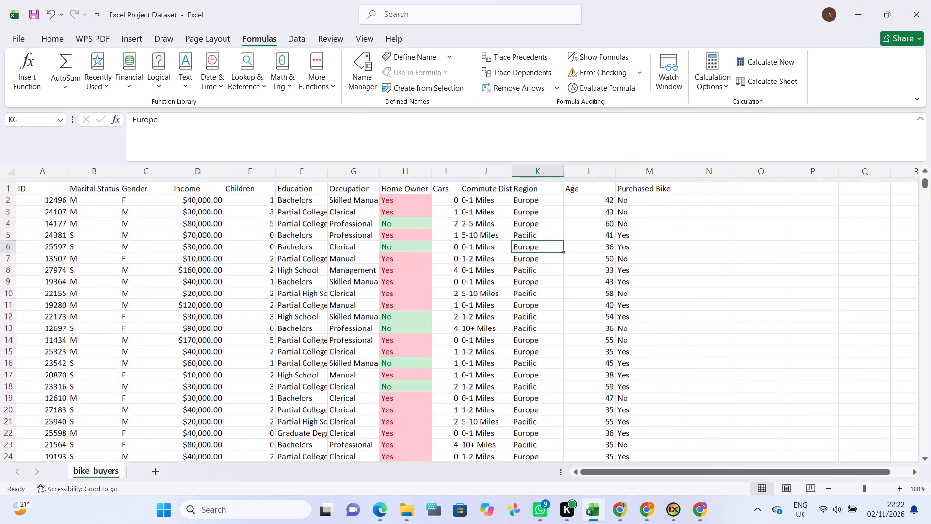
{"action": "scroll", "coordinate": [383, 300], "scroll_direction": "up", "scroll_amount": 1}
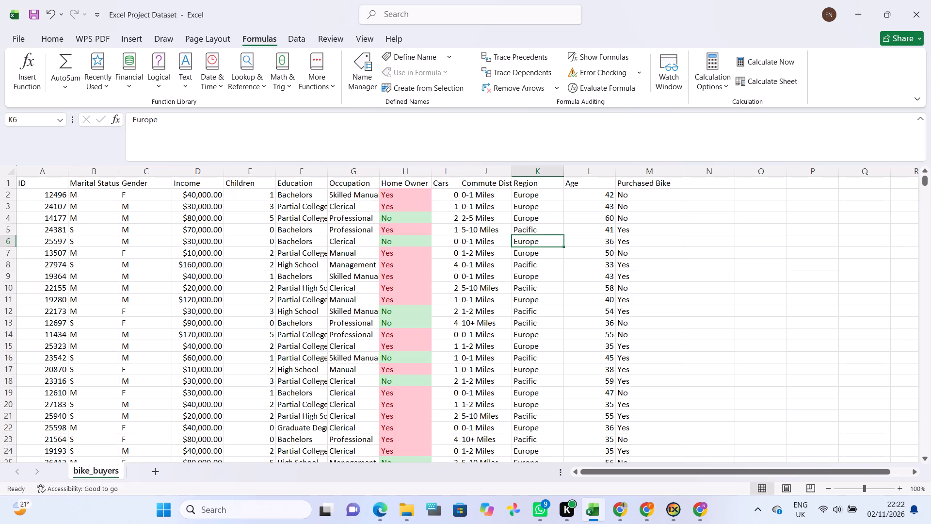
{"action": "left_click_drag", "start_coordinate": [328, 190], "coordinate": [364, 338]}
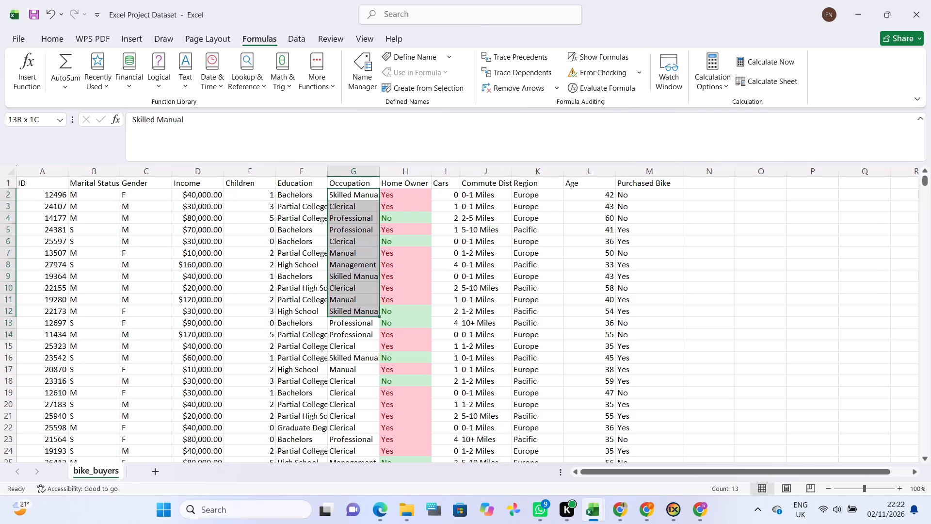
{"action": "left_click_drag", "start_coordinate": [364, 338], "coordinate": [370, 469]}
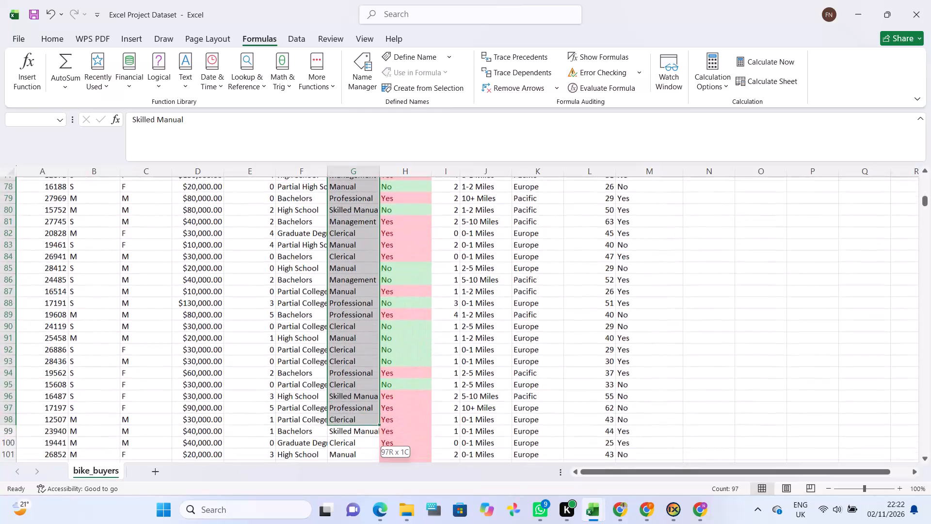
{"action": "left_click_drag", "start_coordinate": [370, 469], "coordinate": [370, 470]}
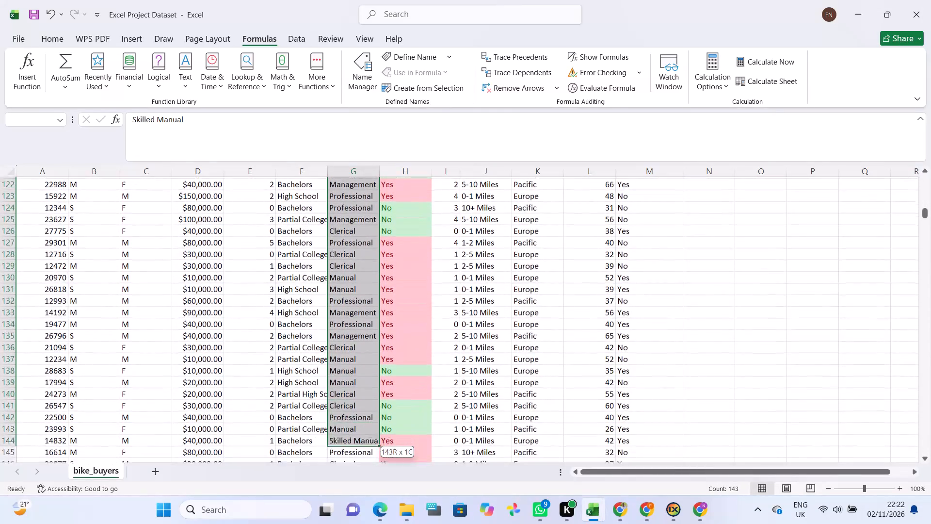
{"action": "left_click_drag", "start_coordinate": [370, 470], "coordinate": [370, 471]}
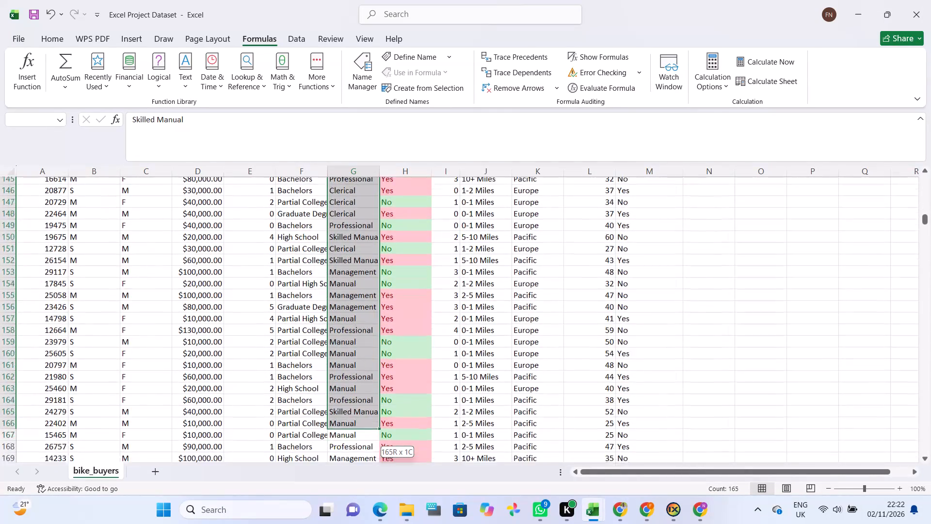
{"action": "left_click_drag", "start_coordinate": [370, 471], "coordinate": [370, 472]}
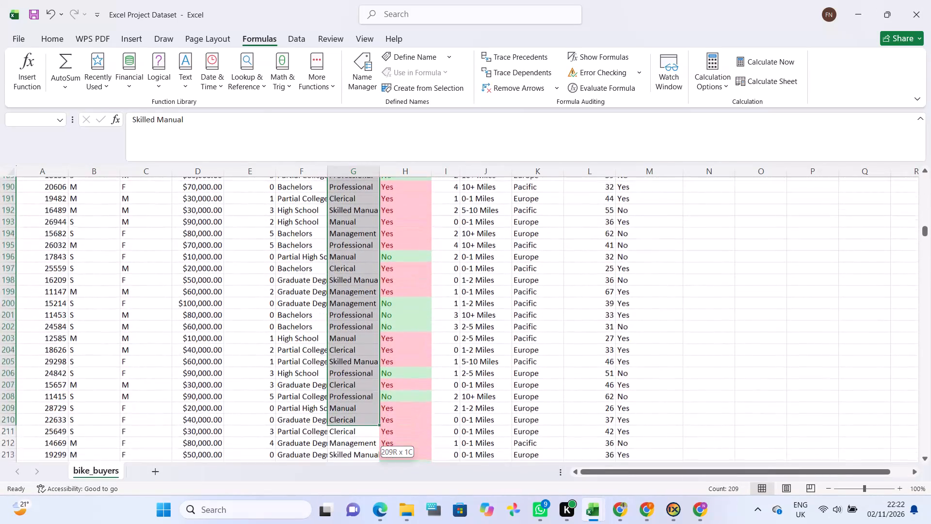
{"action": "left_click_drag", "start_coordinate": [370, 472], "coordinate": [368, 474]}
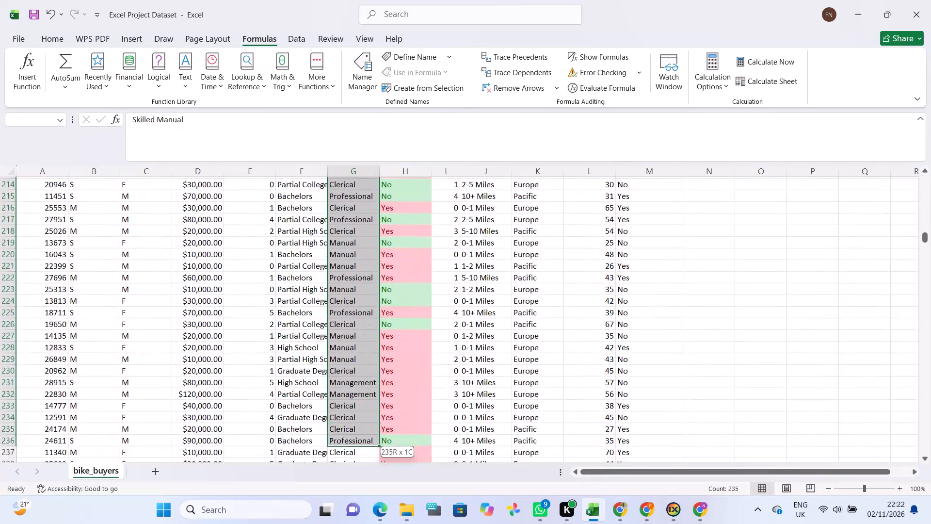
{"action": "left_click_drag", "start_coordinate": [368, 474], "coordinate": [368, 472]}
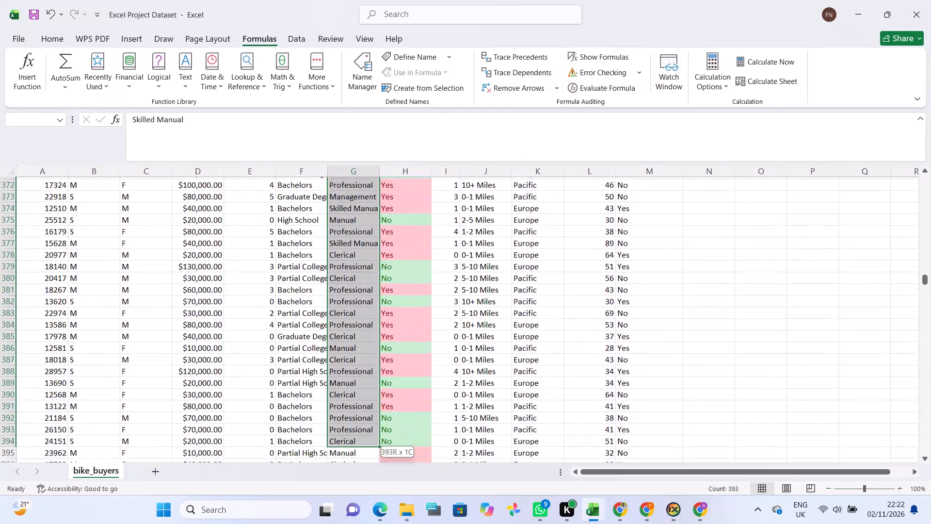
{"action": "left_click_drag", "start_coordinate": [368, 472], "coordinate": [369, 472]}
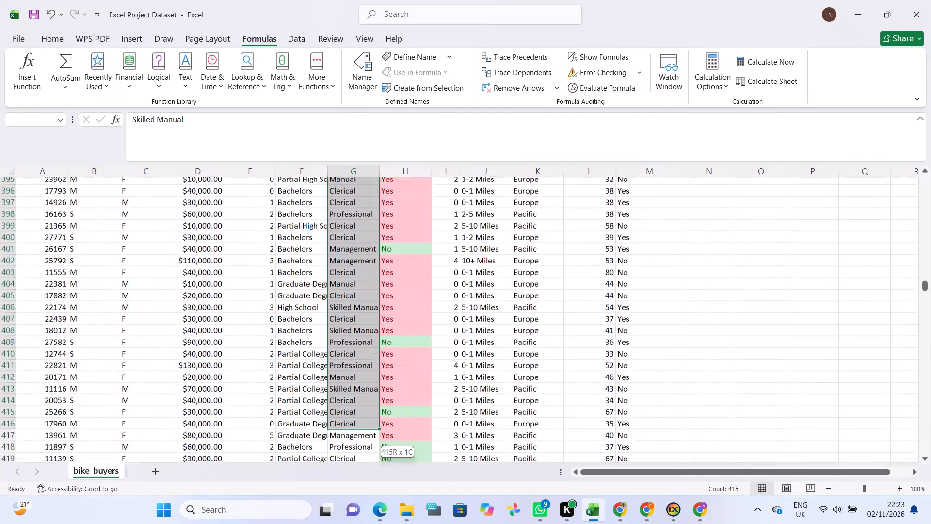
{"action": "left_click_drag", "start_coordinate": [369, 472], "coordinate": [369, 472]}
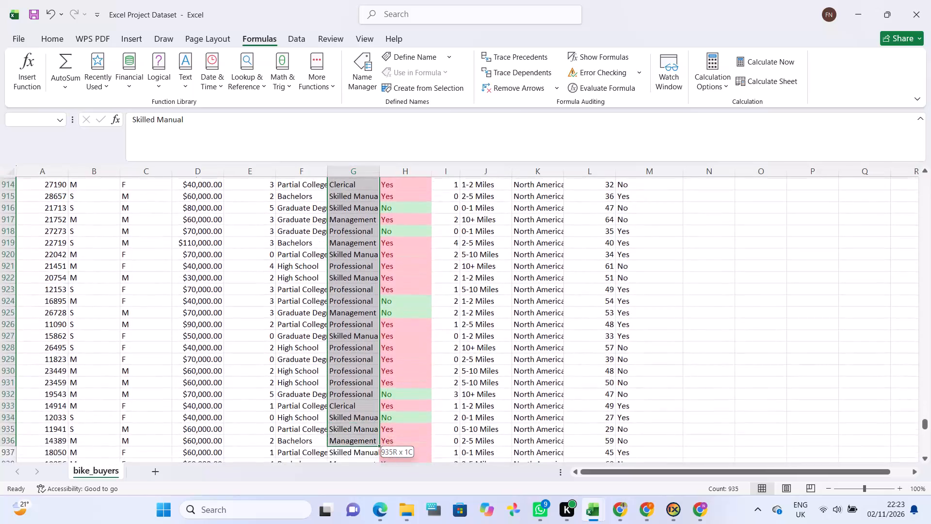
{"action": "left_click_drag", "start_coordinate": [369, 472], "coordinate": [369, 471]}
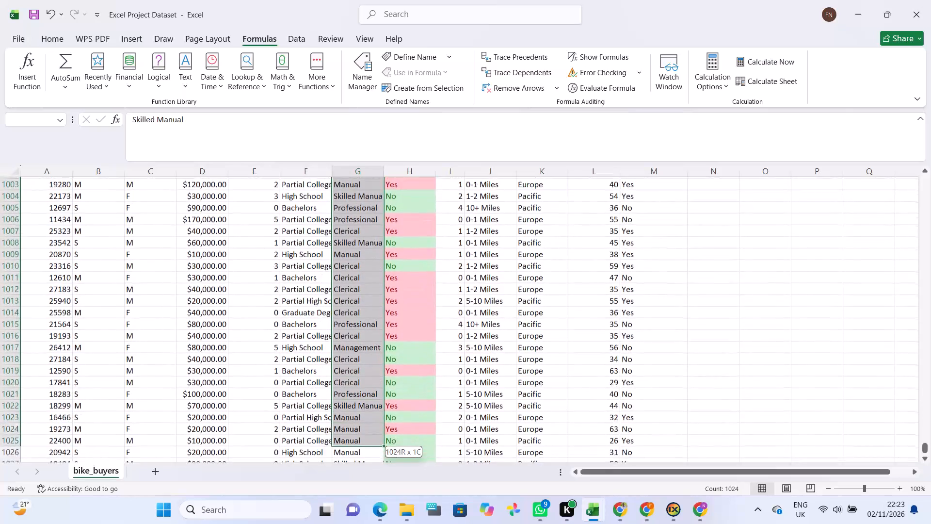
{"action": "left_click_drag", "start_coordinate": [369, 471], "coordinate": [369, 469]}
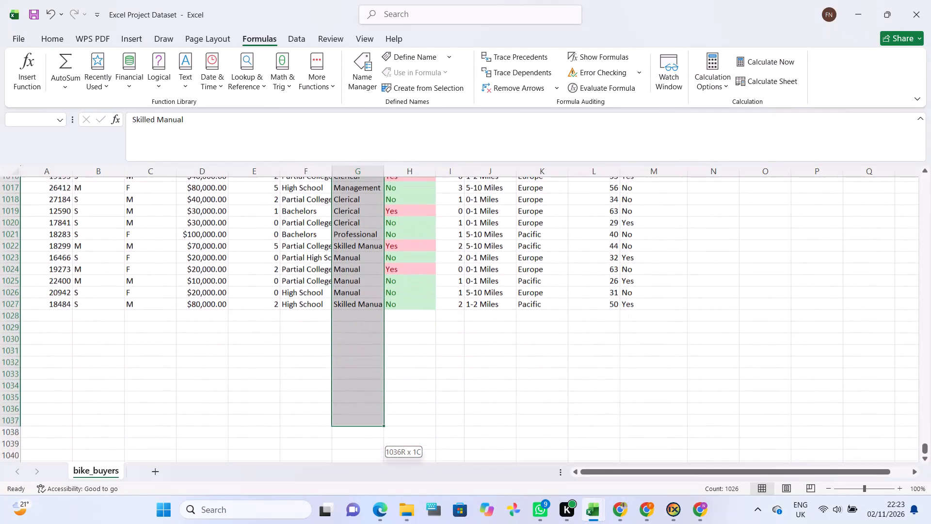
{"action": "left_click_drag", "start_coordinate": [369, 469], "coordinate": [383, 279]}
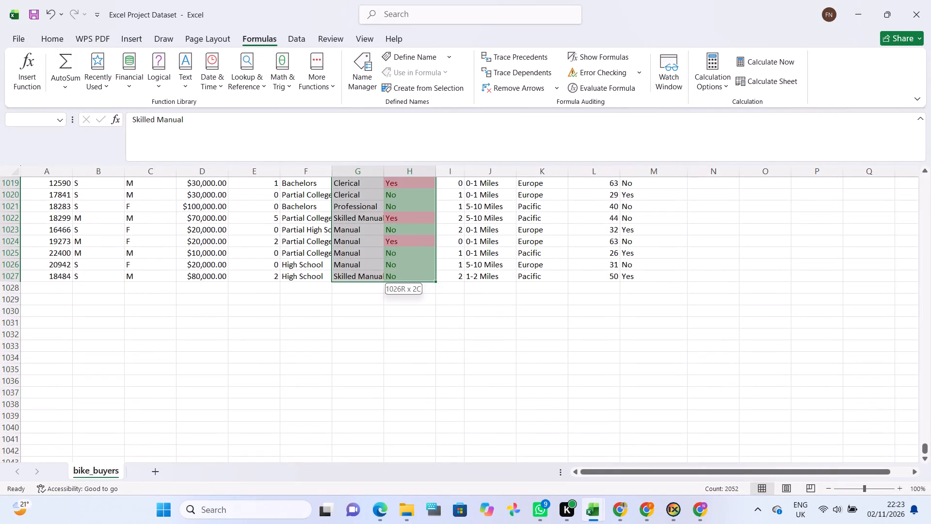
{"action": "left_click_drag", "start_coordinate": [383, 279], "coordinate": [372, 279]}
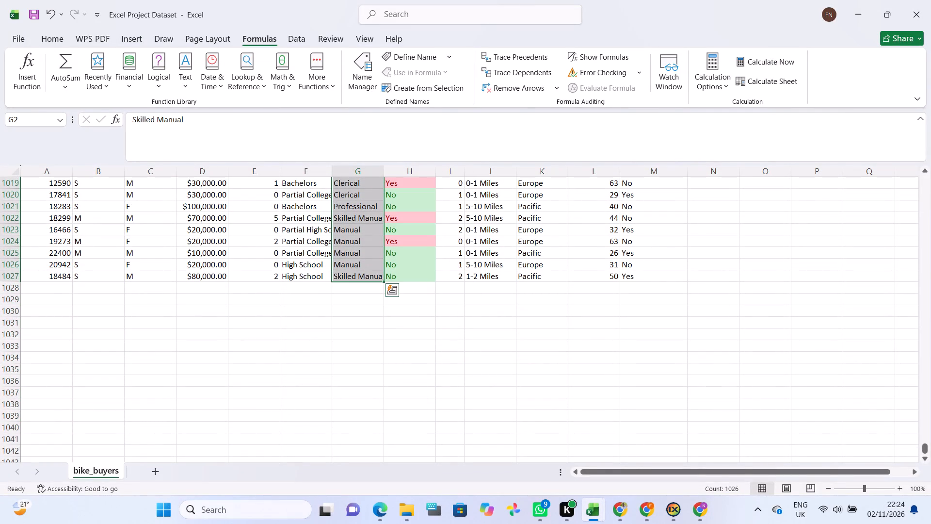
Add a new blank worksheet to the workbook.
{"action": "left_click", "coordinate": [161, 467]}
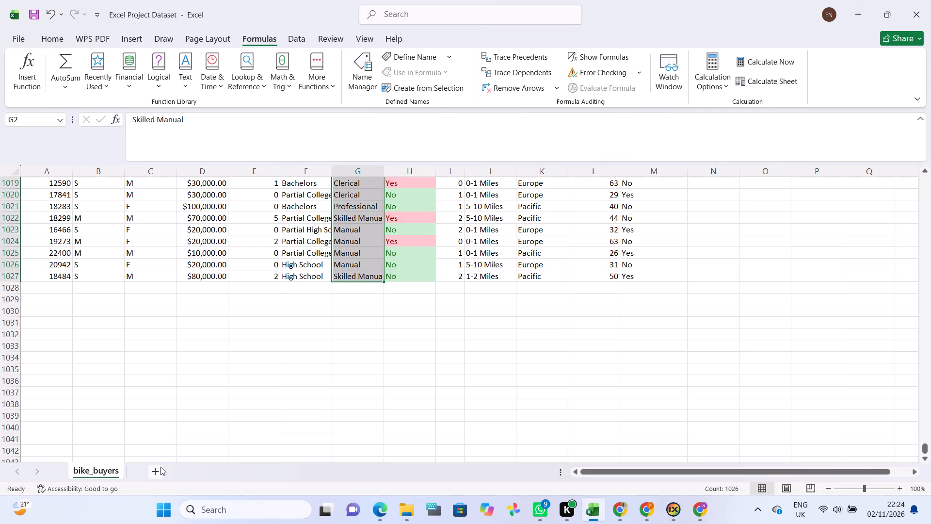
{"action": "left_click", "coordinate": [43, 185]}
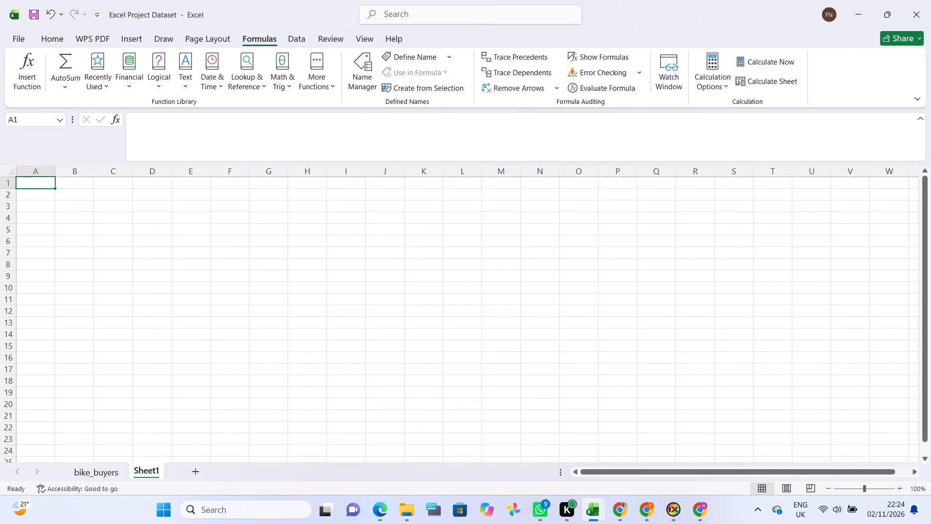
Copy the selected Occupation values from bike_buyers into the new sheet, starting at cell A1.
{"action": "left_click", "coordinate": [110, 476]}
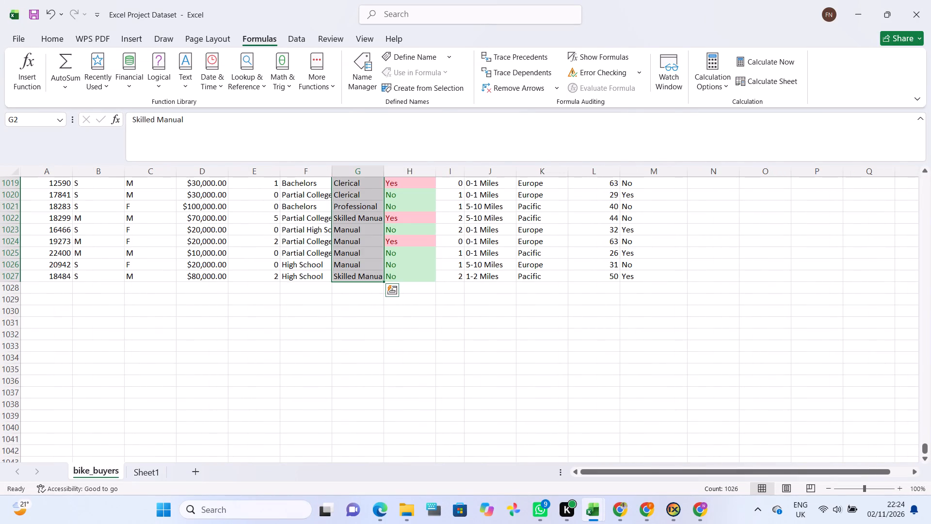
{"action": "key", "text": "ctrl+c"}
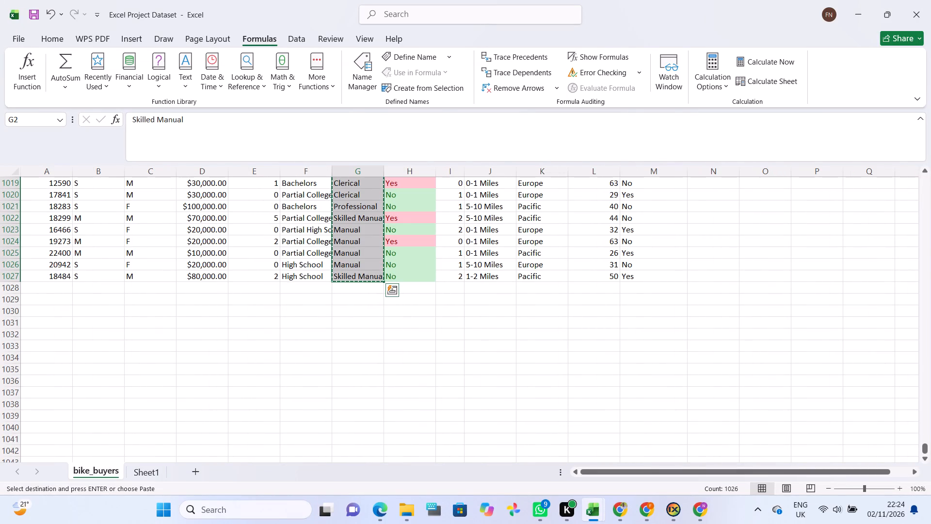
{"action": "left_click", "coordinate": [158, 463]}
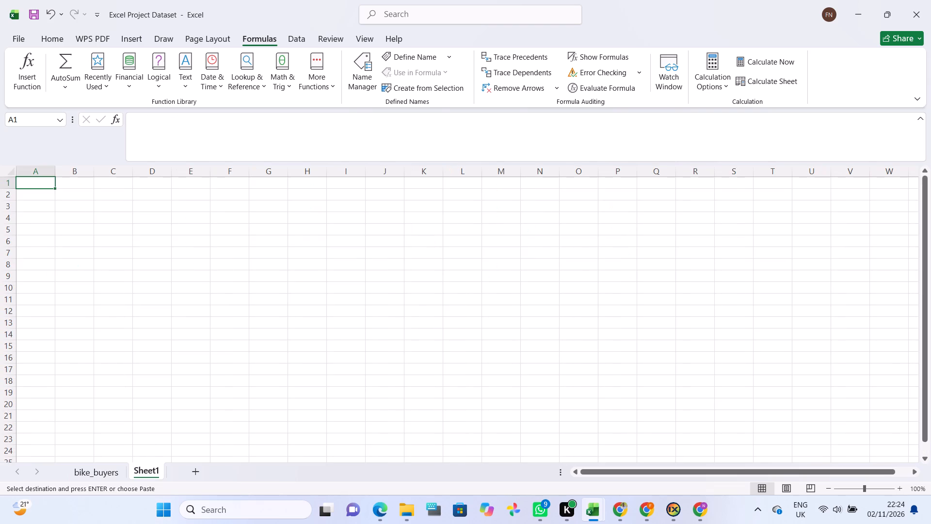
{"action": "left_click", "coordinate": [41, 271]}
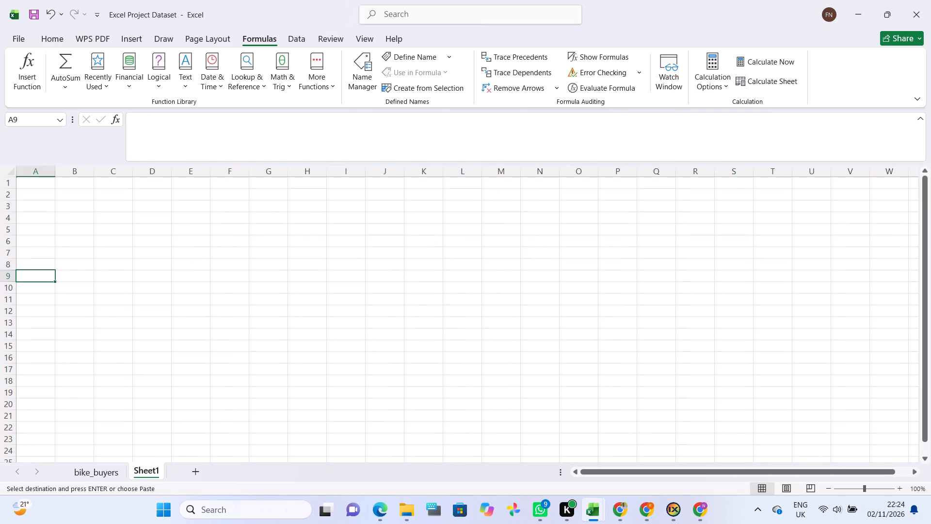
{"action": "left_click", "coordinate": [25, 184]}
{"action": "key", "text": "ctrl+v"}
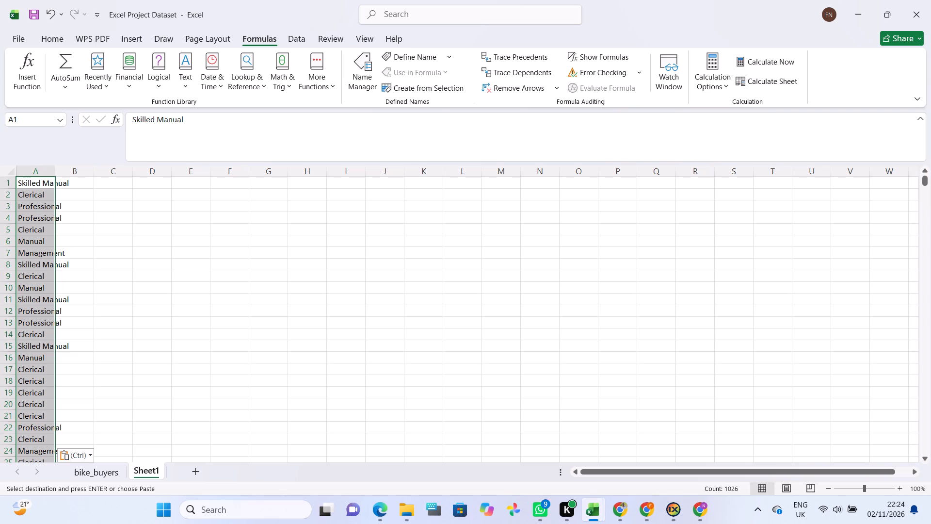
Widen column A of the new sheet so the longest occupation names fit inside it.
{"action": "left_click_drag", "start_coordinate": [55, 169], "coordinate": [81, 175]}
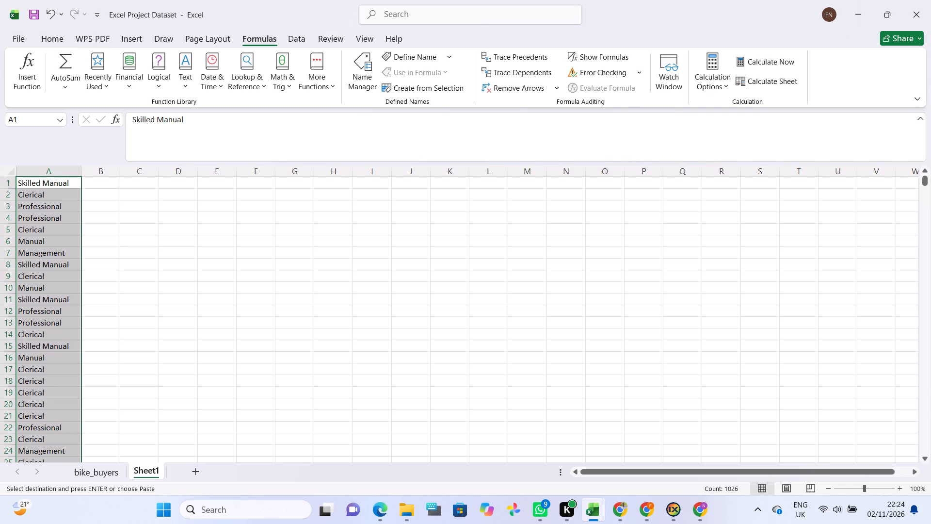
{"action": "scroll", "coordinate": [87, 284], "scroll_direction": "down", "scroll_amount": 1}
{"action": "scroll", "coordinate": [87, 284], "scroll_direction": "up", "scroll_amount": 1}
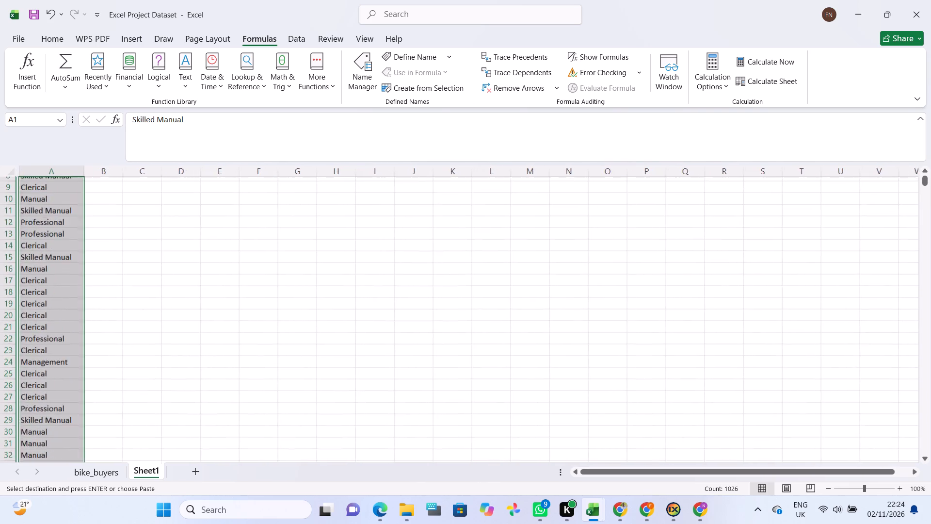
{"action": "scroll", "coordinate": [87, 284], "scroll_direction": "up", "scroll_amount": 4}
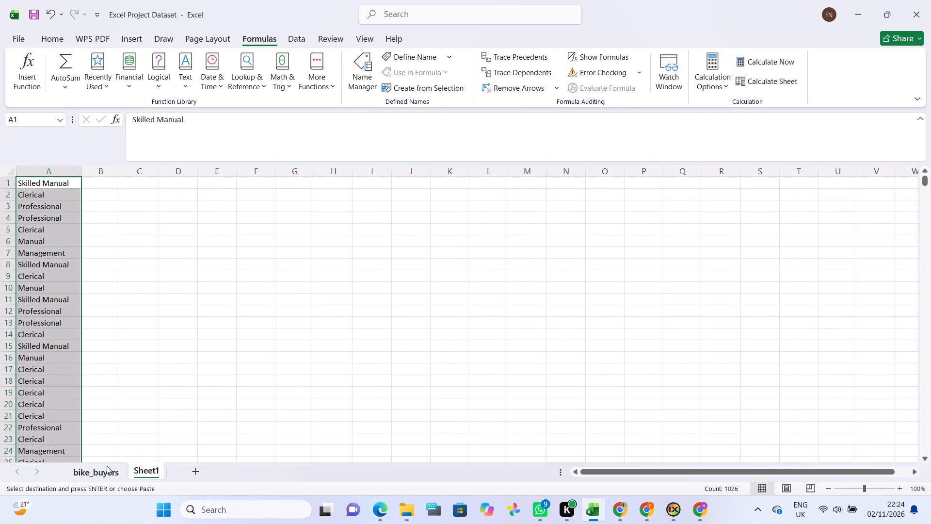
Return to the bike_buyers sheet and look through its records from the last row back up to the header row.
{"action": "left_click", "coordinate": [107, 466]}
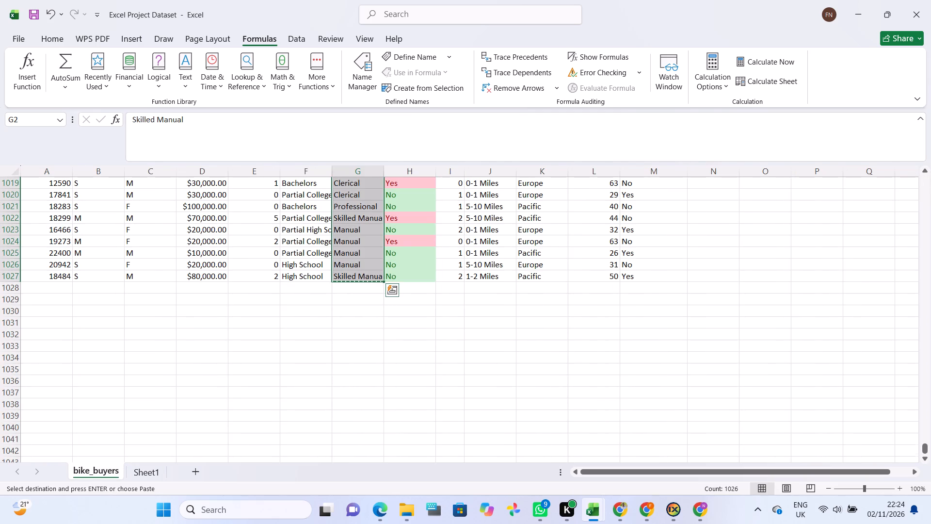
{"action": "scroll", "coordinate": [401, 250], "scroll_direction": "up", "scroll_amount": 4}
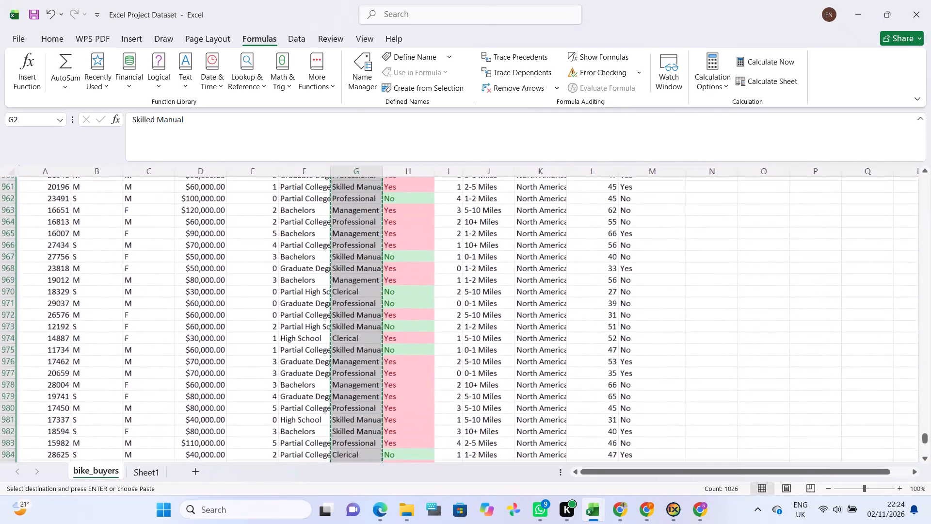
{"action": "scroll", "coordinate": [401, 250], "scroll_direction": "up", "scroll_amount": 3}
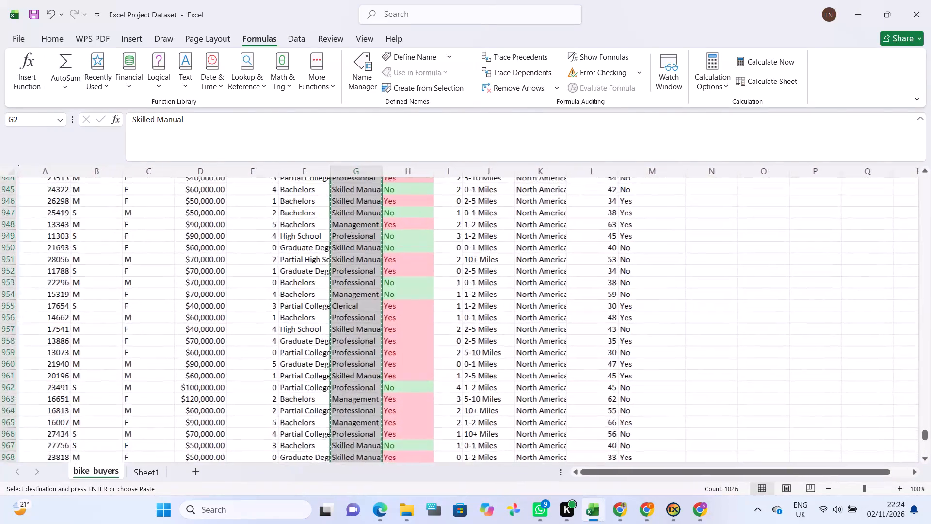
{"action": "scroll", "coordinate": [401, 250], "scroll_direction": "up", "scroll_amount": 3}
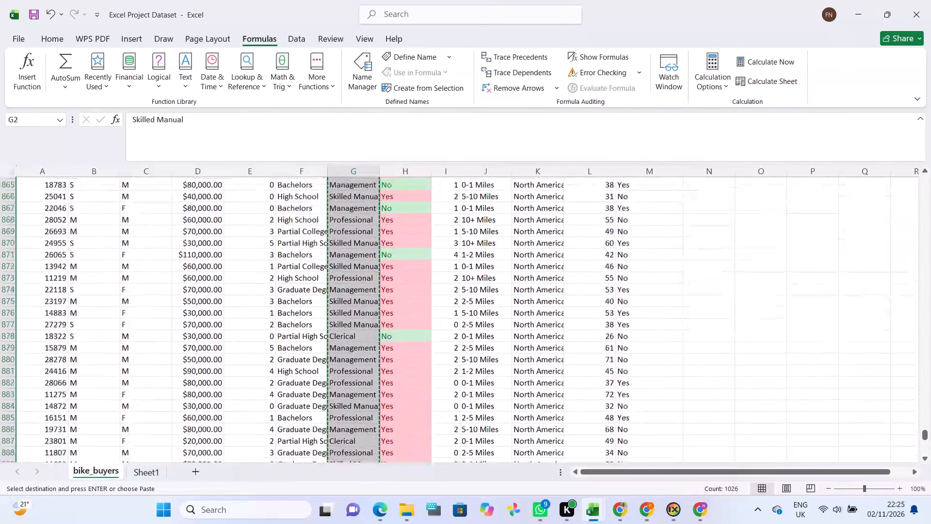
{"action": "scroll", "coordinate": [401, 250], "scroll_direction": "up", "scroll_amount": 3}
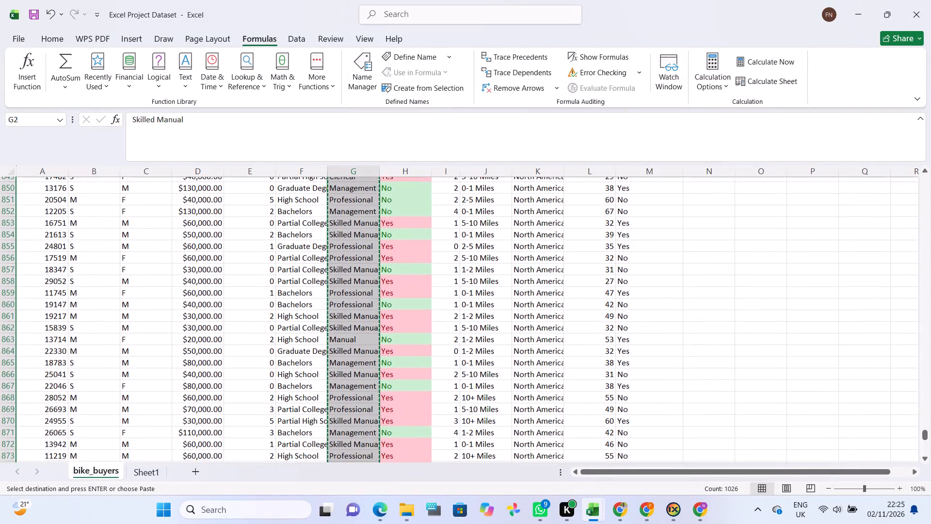
{"action": "scroll", "coordinate": [401, 250], "scroll_direction": "up", "scroll_amount": 1}
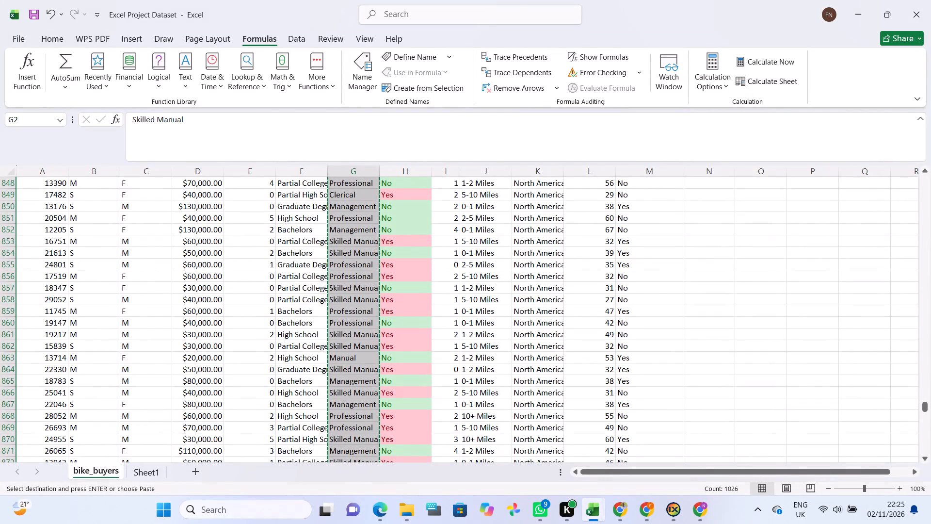
{"action": "scroll", "coordinate": [375, 262], "scroll_direction": "up", "scroll_amount": 2}
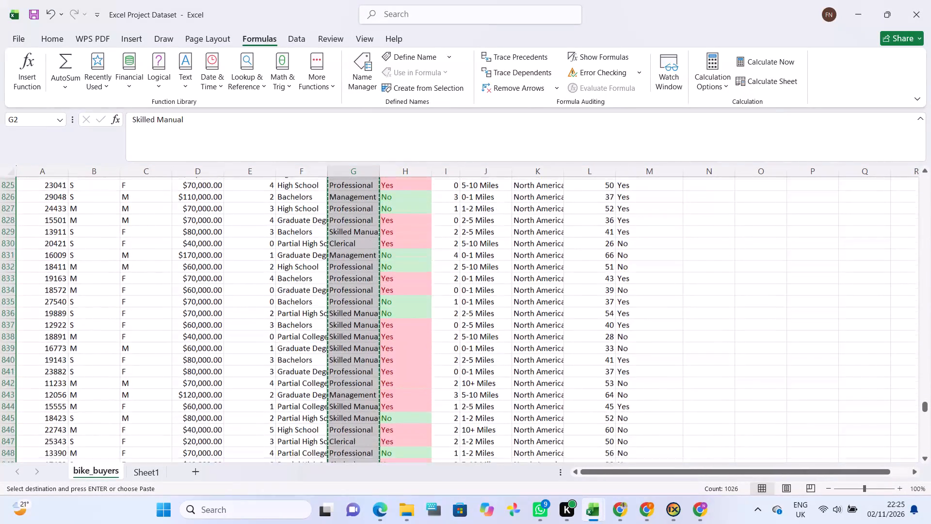
{"action": "scroll", "coordinate": [375, 262], "scroll_direction": "up", "scroll_amount": 2}
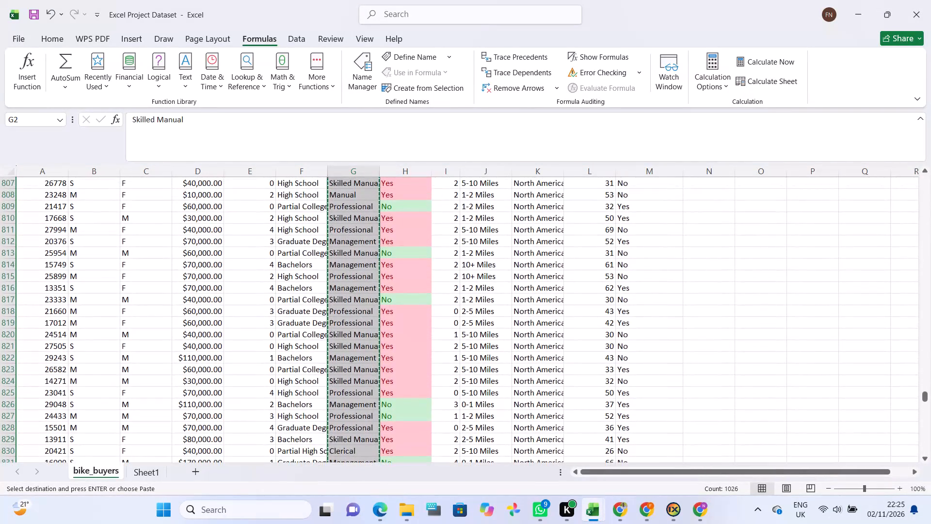
{"action": "scroll", "coordinate": [375, 262], "scroll_direction": "up", "scroll_amount": 4}
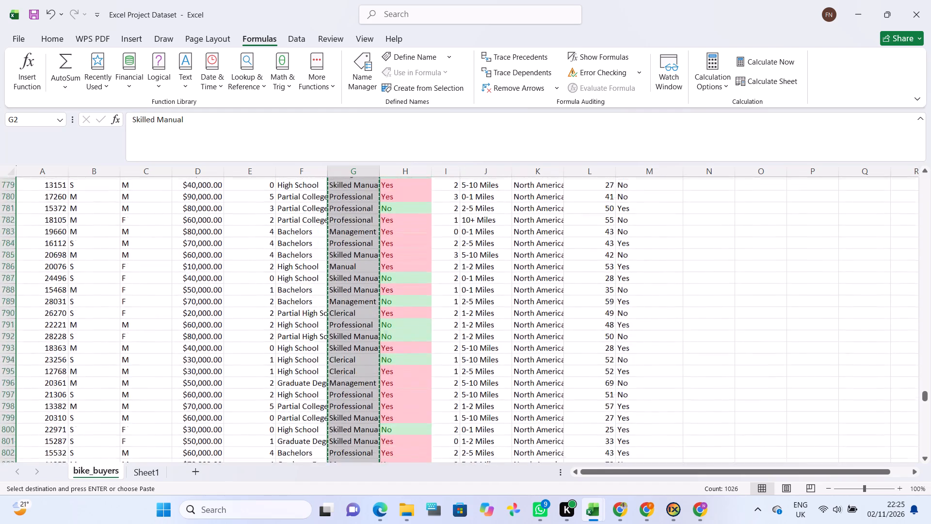
{"action": "scroll", "coordinate": [375, 262], "scroll_direction": "up", "scroll_amount": 9}
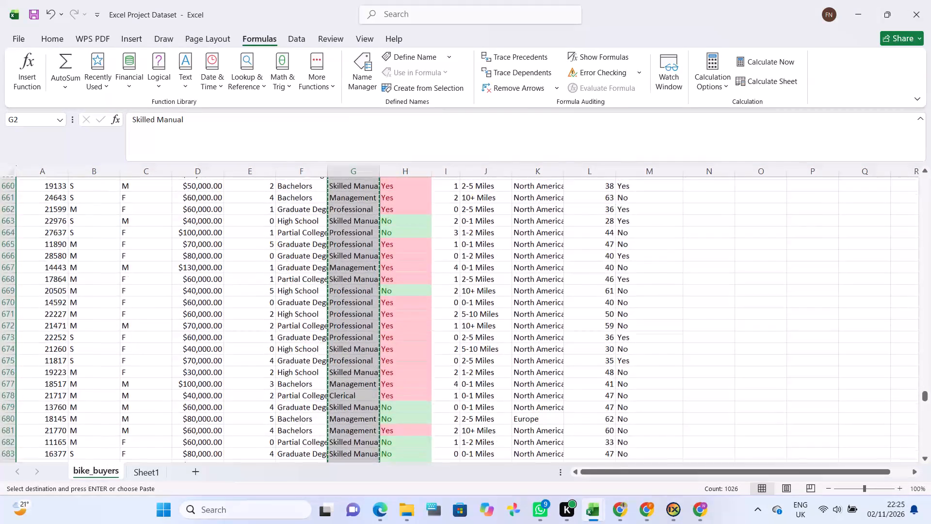
{"action": "scroll", "coordinate": [375, 262], "scroll_direction": "up", "scroll_amount": 12}
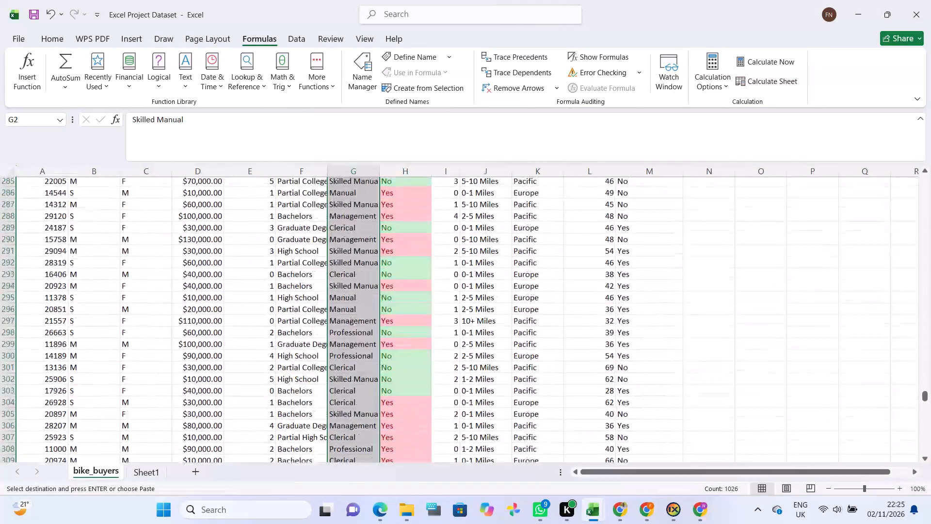
{"action": "scroll", "coordinate": [375, 262], "scroll_direction": "up", "scroll_amount": 7}
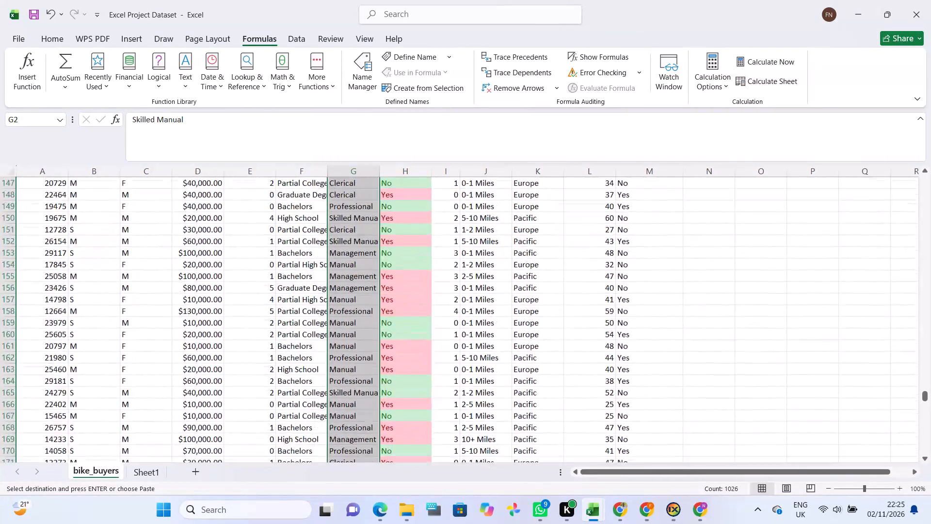
{"action": "scroll", "coordinate": [375, 262], "scroll_direction": "up", "scroll_amount": 3}
{"action": "scroll", "coordinate": [358, 502], "scroll_direction": "up", "scroll_amount": 4}
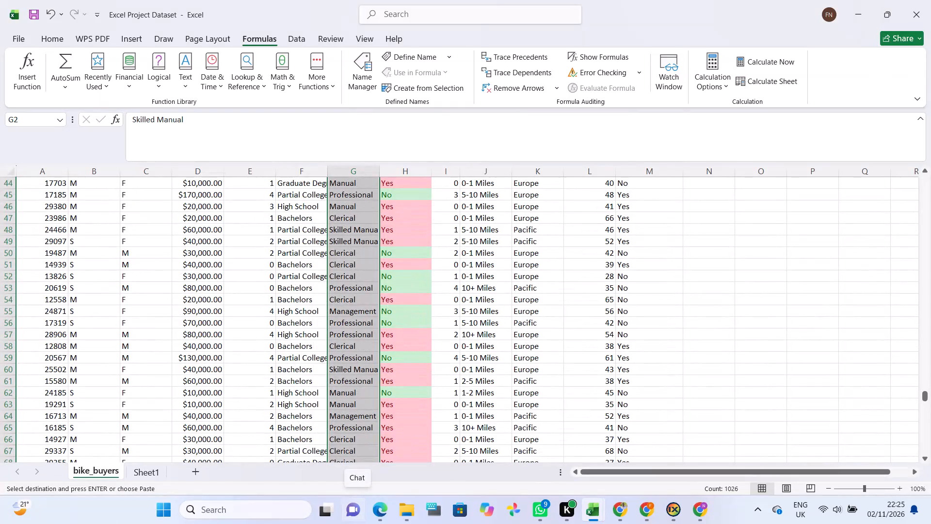
{"action": "left_click", "coordinate": [485, 184]}
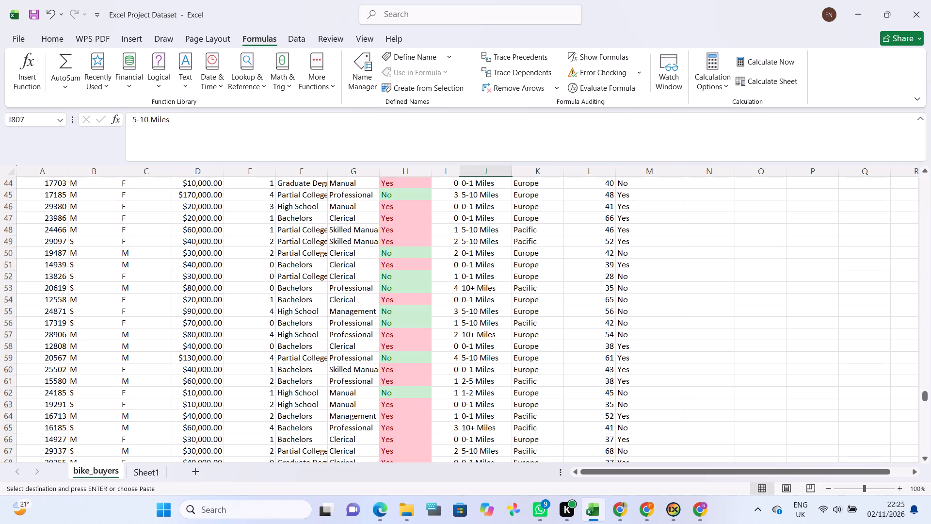
{"action": "scroll", "coordinate": [308, 245], "scroll_direction": "right", "scroll_amount": 1}
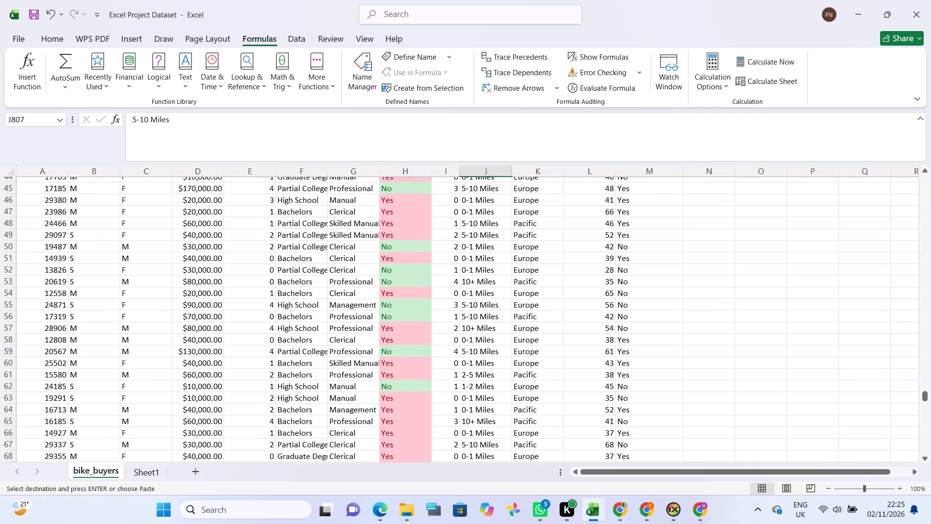
{"action": "scroll", "coordinate": [308, 245], "scroll_direction": "right", "scroll_amount": 1}
{"action": "scroll", "coordinate": [308, 245], "scroll_direction": "up", "scroll_amount": 1}
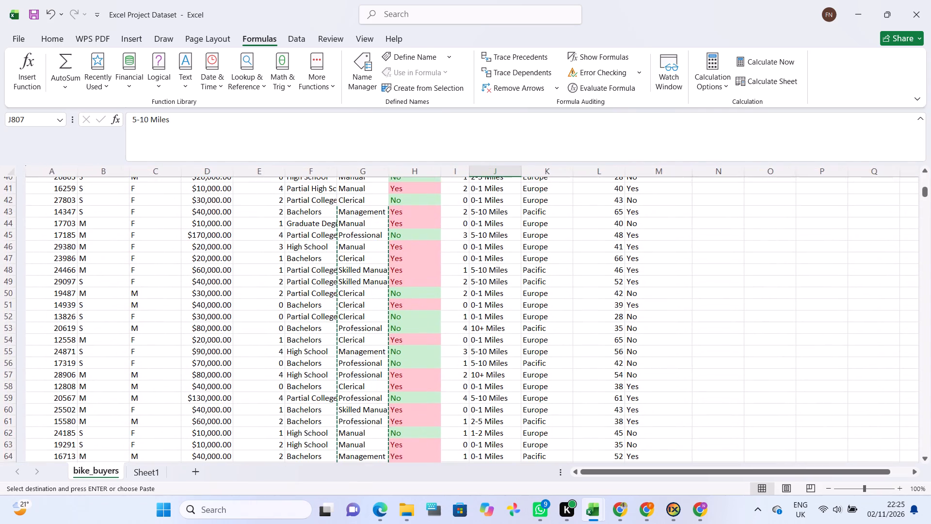
{"action": "scroll", "coordinate": [308, 245], "scroll_direction": "up", "scroll_amount": 1}
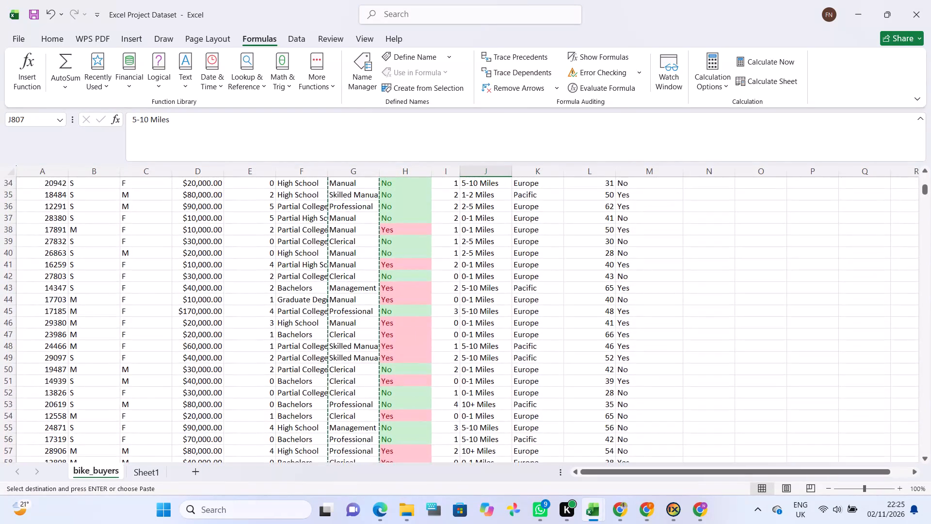
{"action": "scroll", "coordinate": [307, 244], "scroll_direction": "up", "scroll_amount": 3}
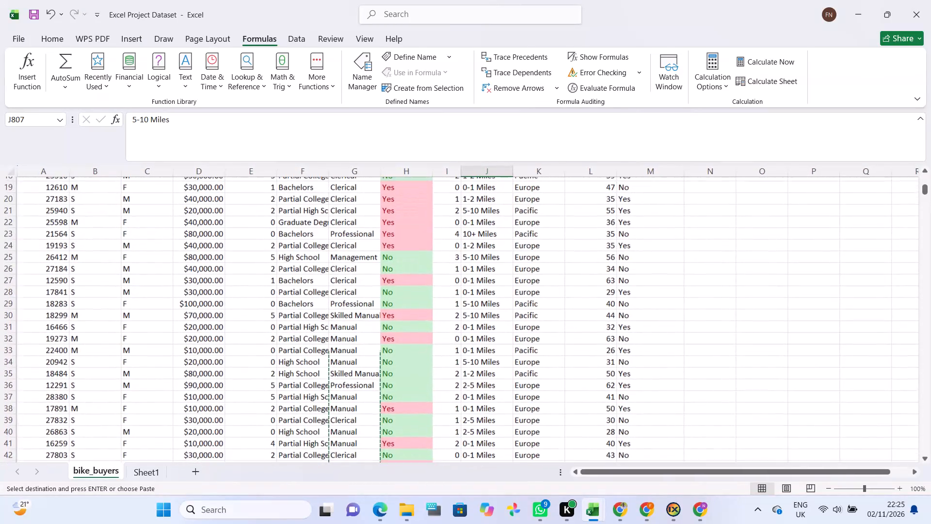
{"action": "scroll", "coordinate": [307, 244], "scroll_direction": "up", "scroll_amount": 3}
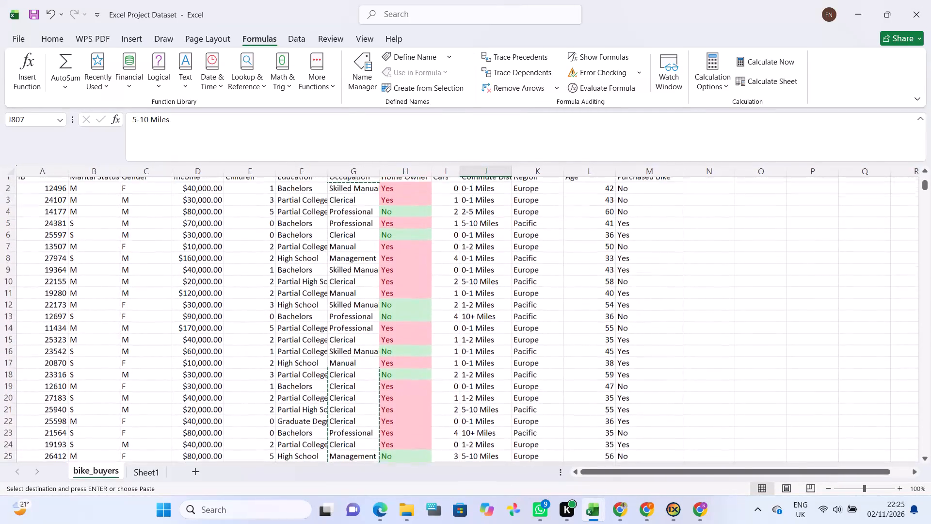
{"action": "scroll", "coordinate": [307, 244], "scroll_direction": "up", "scroll_amount": 1}
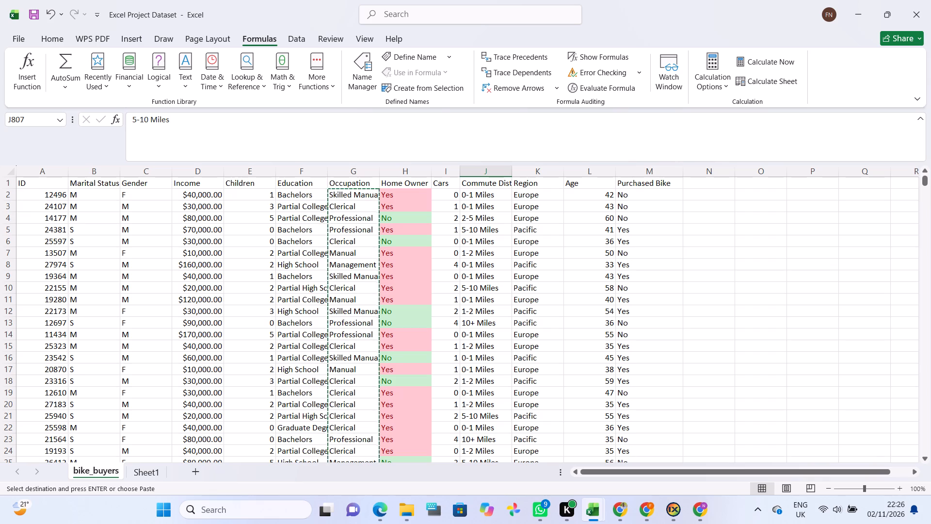
Fill the Age value 42 from L2 down the column through L1027 in the bike_buyers sheet.
{"action": "left_click", "coordinate": [568, 194]}
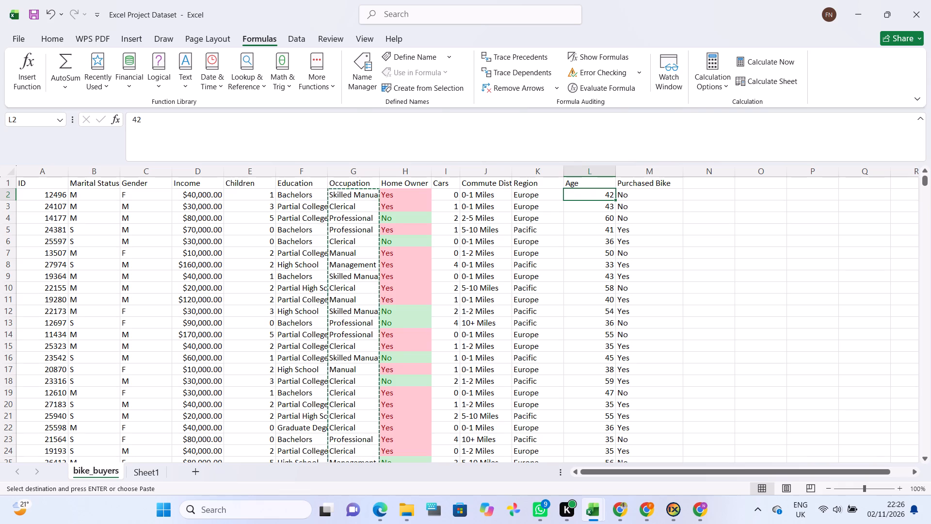
{"action": "left_click_drag", "start_coordinate": [615, 199], "coordinate": [617, 279]}
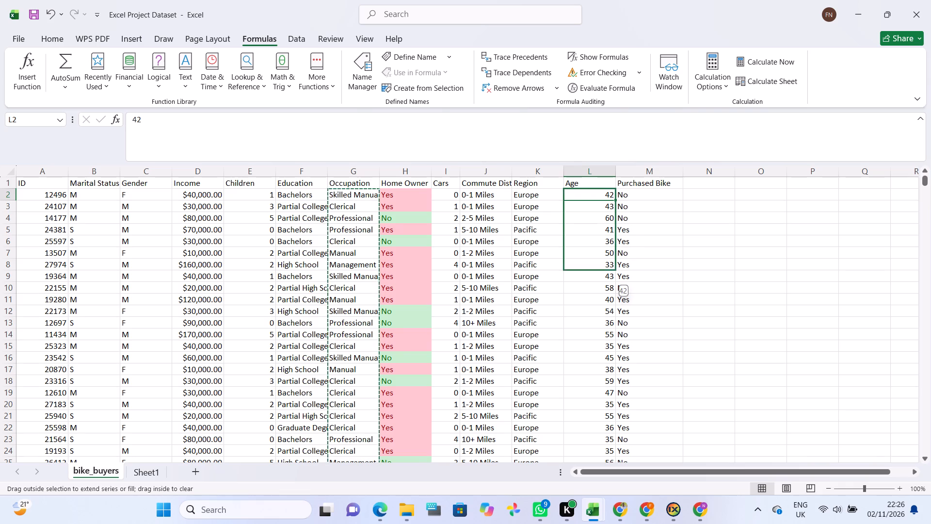
{"action": "left_click_drag", "start_coordinate": [617, 279], "coordinate": [631, 414]}
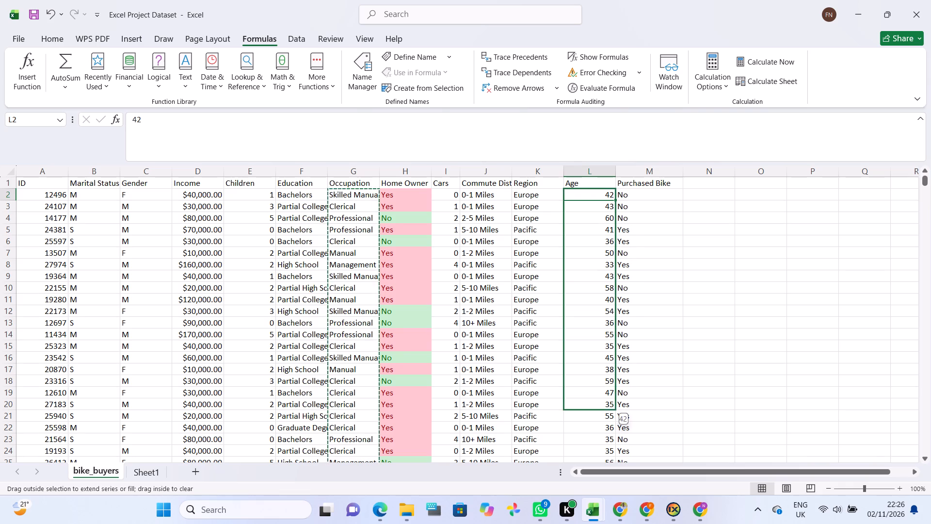
{"action": "left_click_drag", "start_coordinate": [631, 414], "coordinate": [625, 465]}
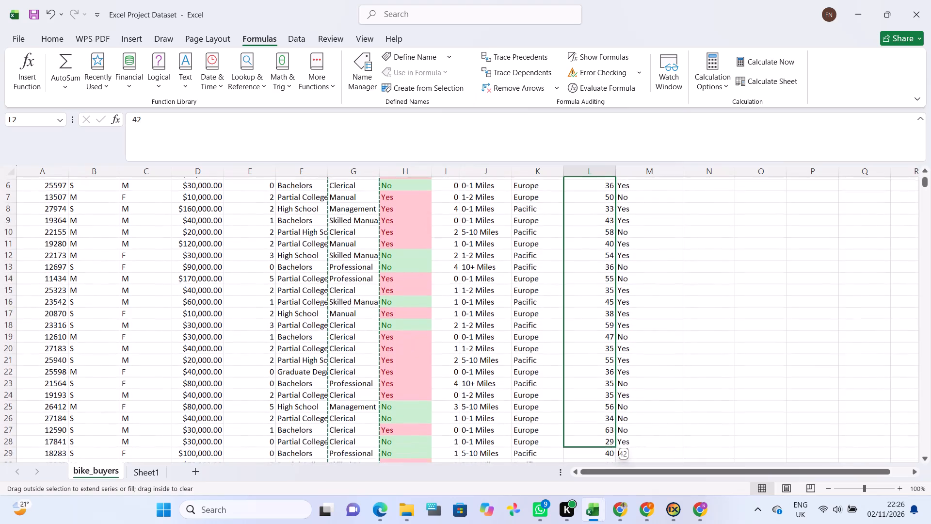
{"action": "left_click_drag", "start_coordinate": [625, 465], "coordinate": [624, 467]}
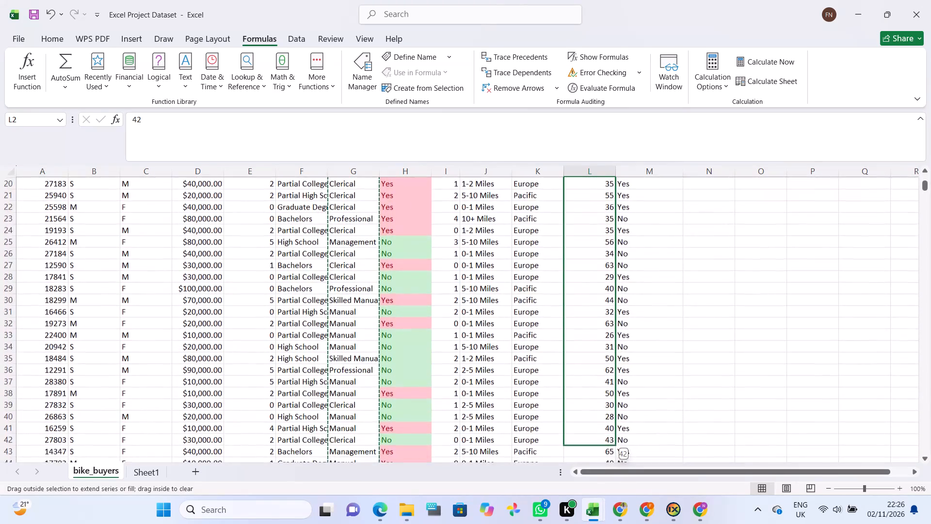
{"action": "left_click_drag", "start_coordinate": [624, 467], "coordinate": [628, 479]}
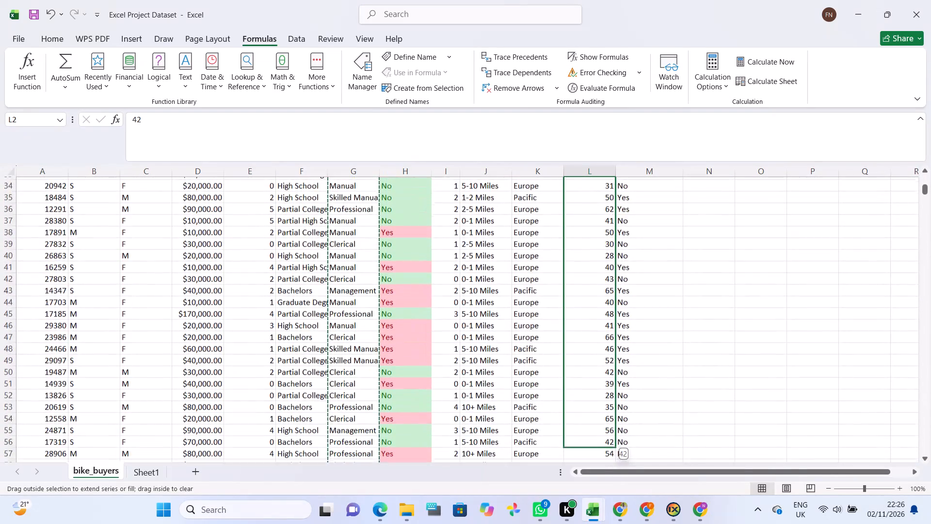
{"action": "left_click_drag", "start_coordinate": [628, 479], "coordinate": [628, 480]}
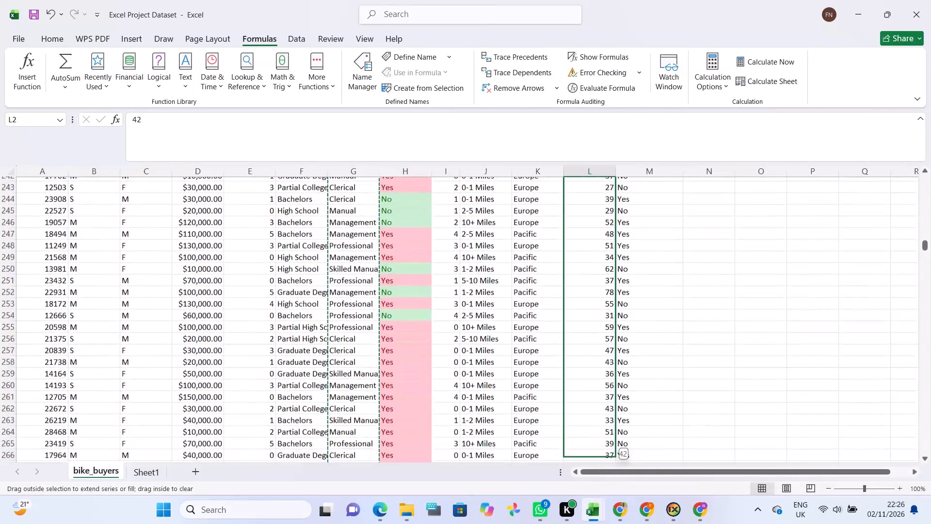
{"action": "left_click_drag", "start_coordinate": [628, 480], "coordinate": [628, 480]}
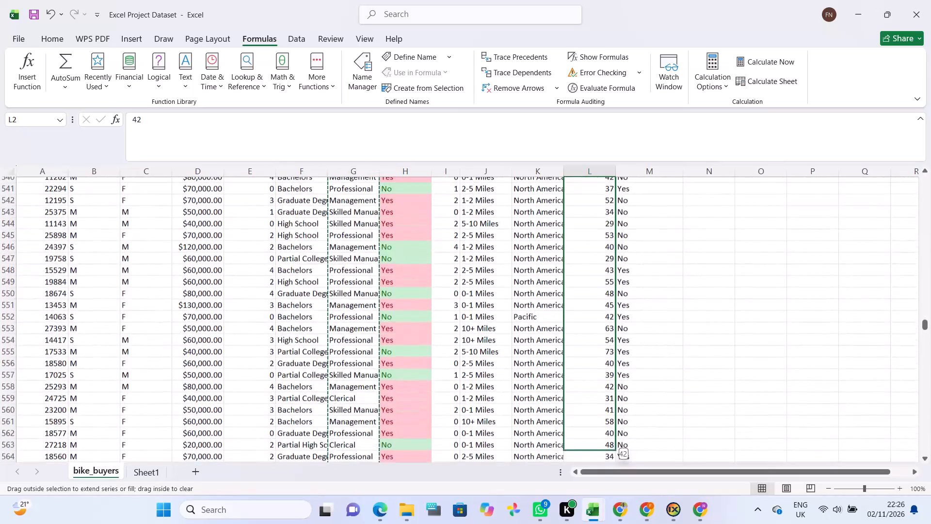
{"action": "left_click_drag", "start_coordinate": [628, 480], "coordinate": [641, 480]}
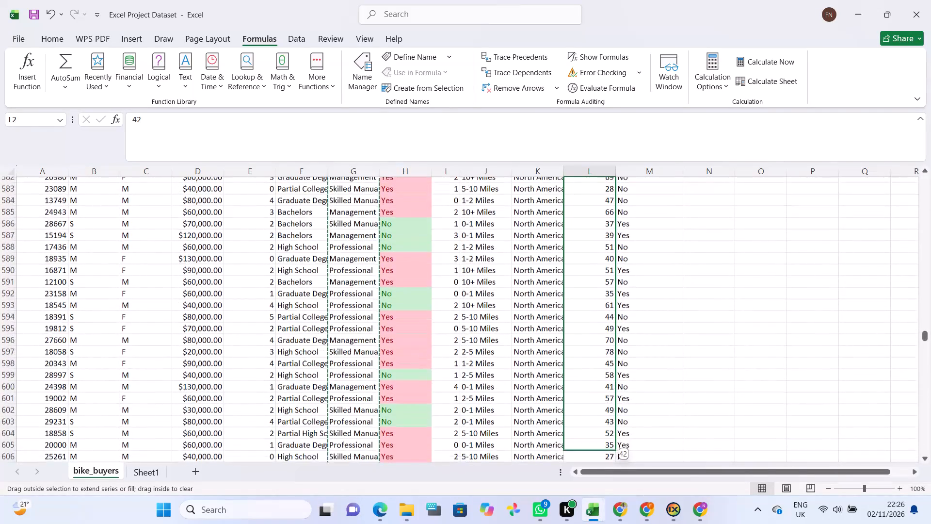
{"action": "left_click_drag", "start_coordinate": [641, 480], "coordinate": [660, 492]}
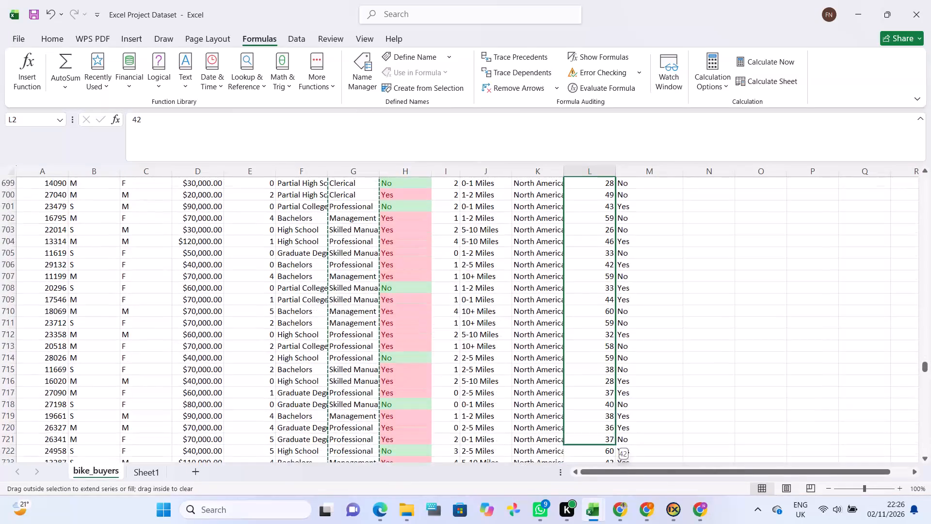
{"action": "left_click_drag", "start_coordinate": [660, 492], "coordinate": [660, 492]}
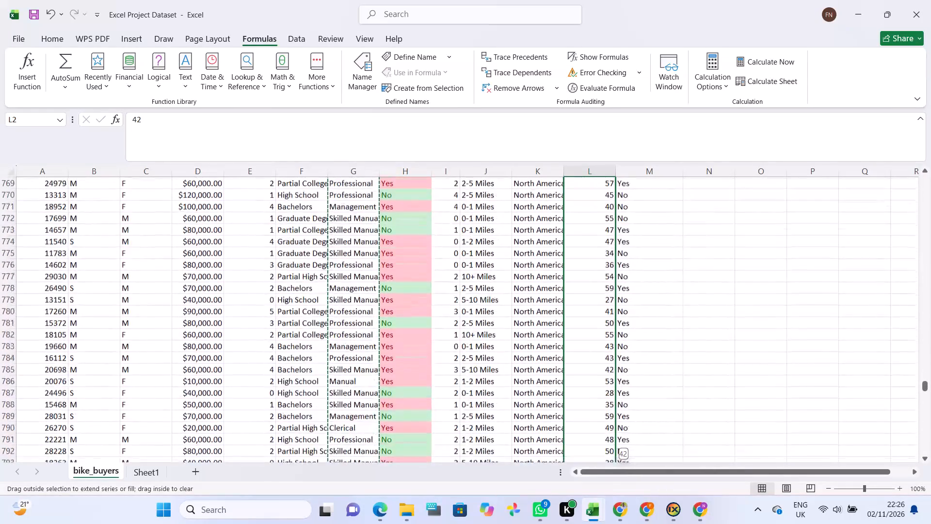
{"action": "left_click_drag", "start_coordinate": [660, 492], "coordinate": [660, 491]}
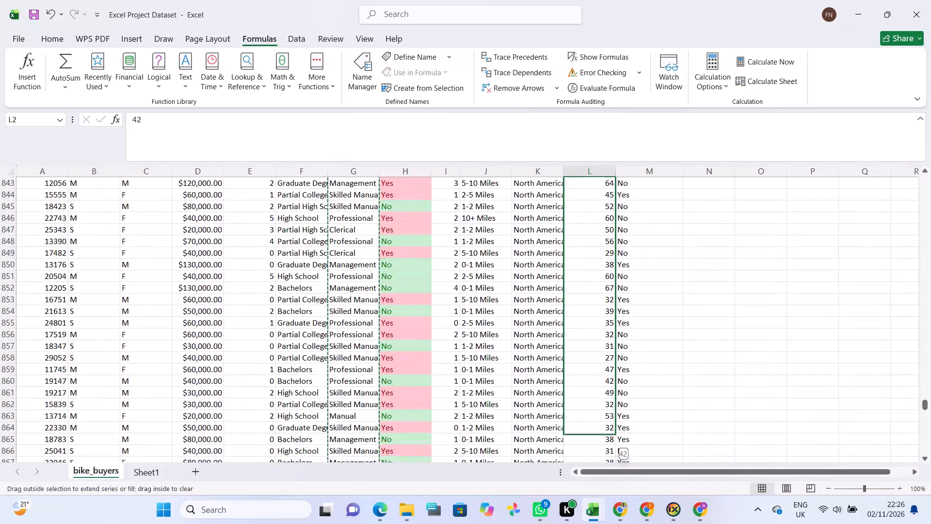
{"action": "left_click_drag", "start_coordinate": [660, 491], "coordinate": [660, 491]}
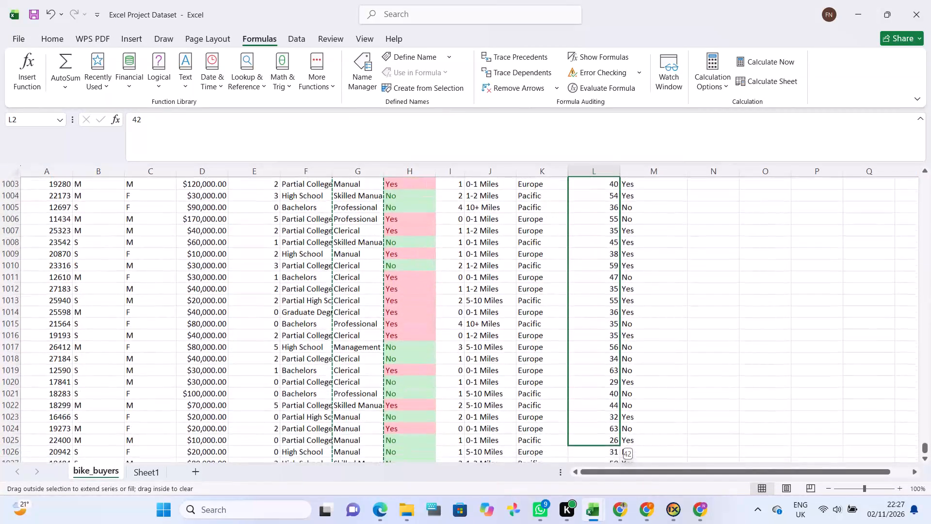
{"action": "left_click_drag", "start_coordinate": [660, 491], "coordinate": [640, 376]}
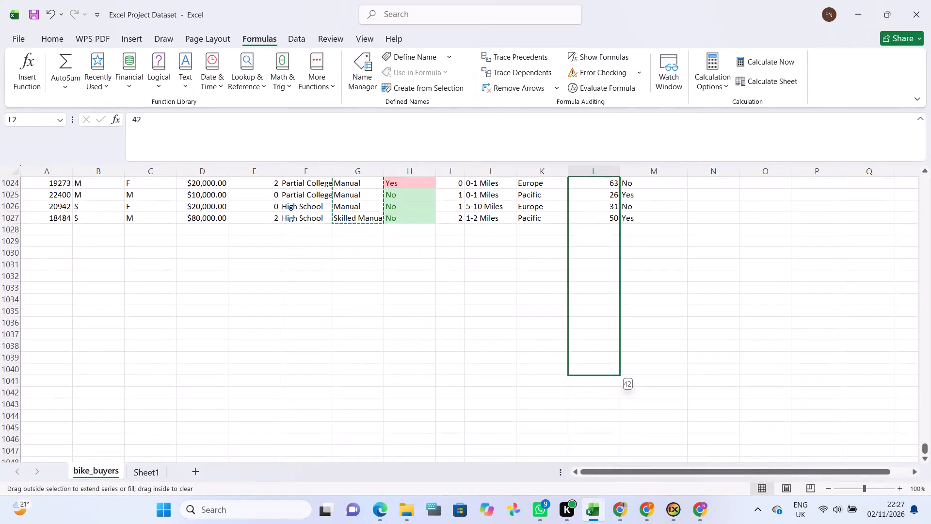
{"action": "left_click_drag", "start_coordinate": [640, 376], "coordinate": [604, 225]}
{"action": "scroll", "coordinate": [601, 223], "scroll_direction": "up", "scroll_amount": 5}
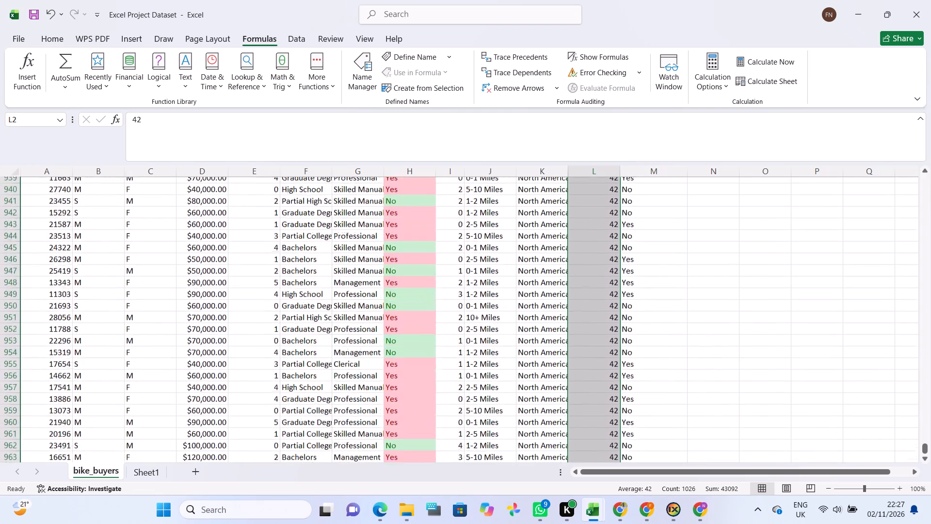
Copy the filled Age values from L2:L1027 of bike_buyers into Sheet1, starting at cell B1 beside the occupations.
{"action": "scroll", "coordinate": [601, 223], "scroll_direction": "up", "scroll_amount": 2}
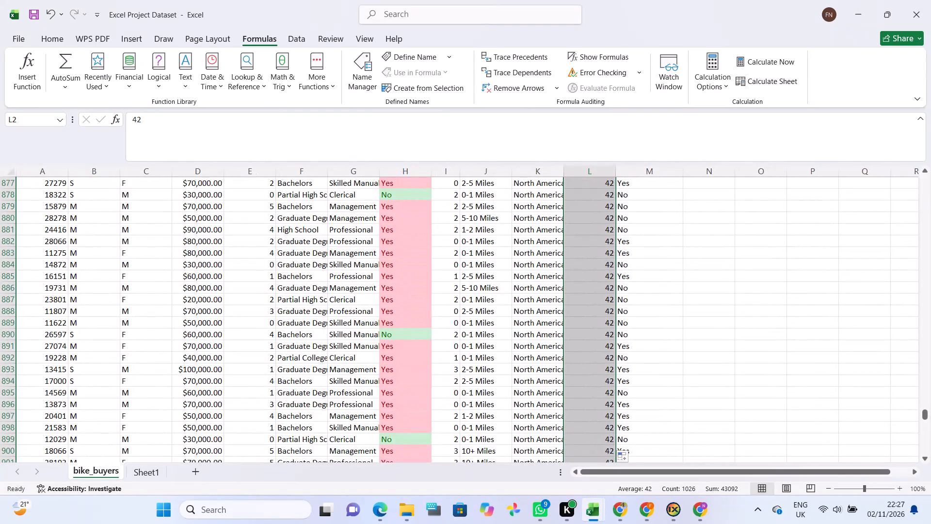
{"action": "key", "text": "ctrl+c"}
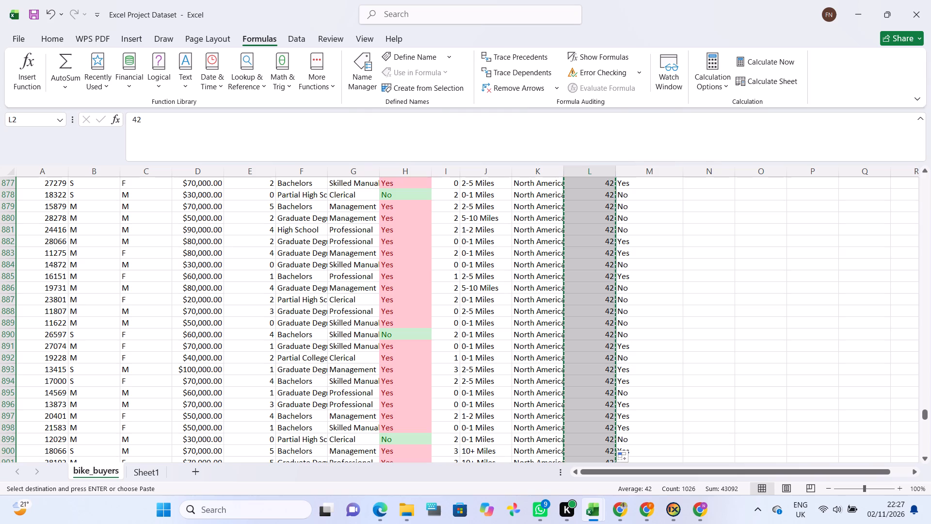
{"action": "left_click", "coordinate": [131, 481]}
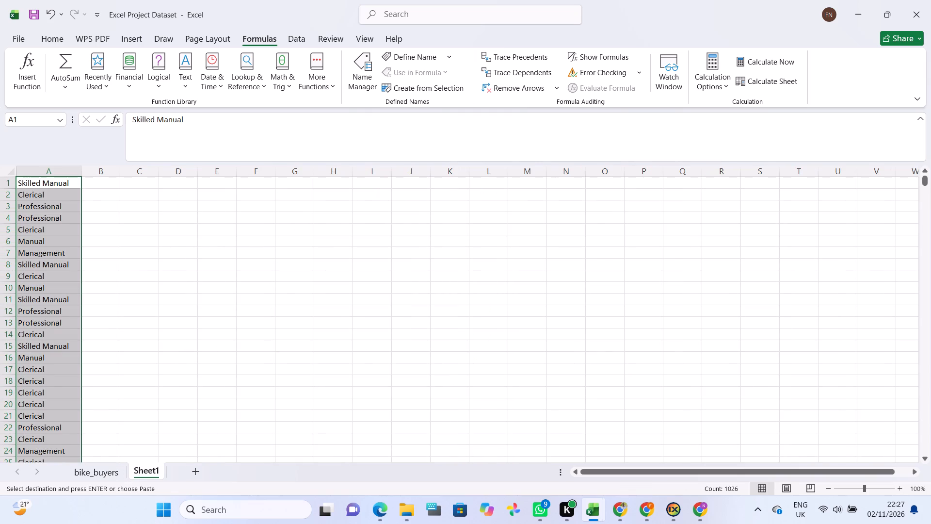
{"action": "left_click", "coordinate": [100, 198]}
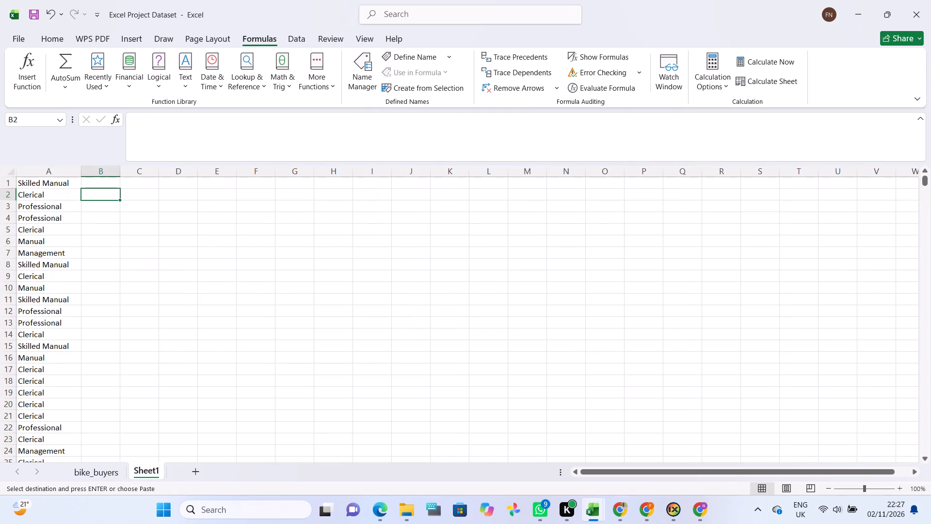
{"action": "left_click", "coordinate": [93, 185]}
{"action": "key", "text": "ctrl+v"}
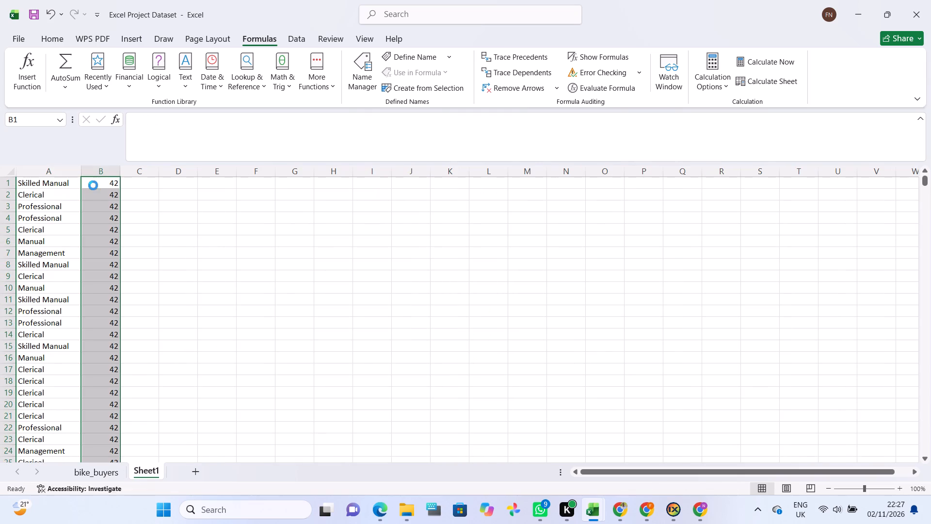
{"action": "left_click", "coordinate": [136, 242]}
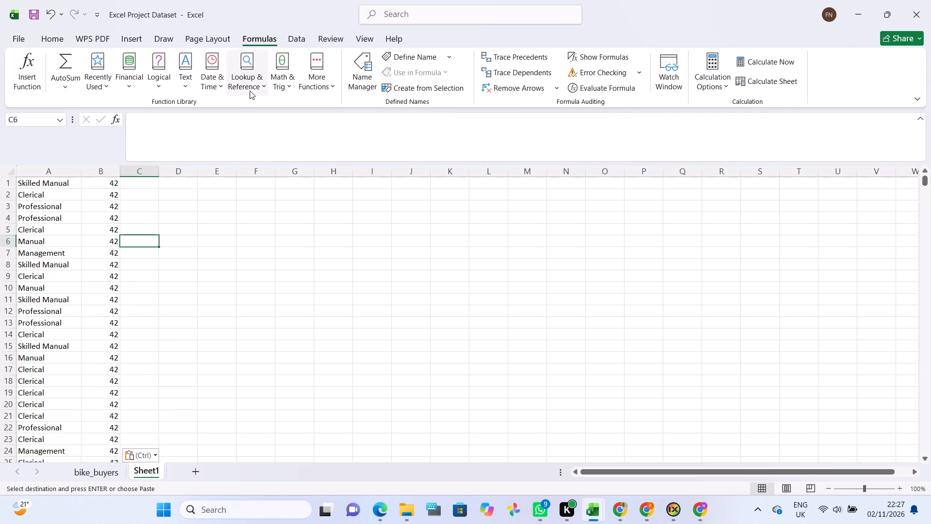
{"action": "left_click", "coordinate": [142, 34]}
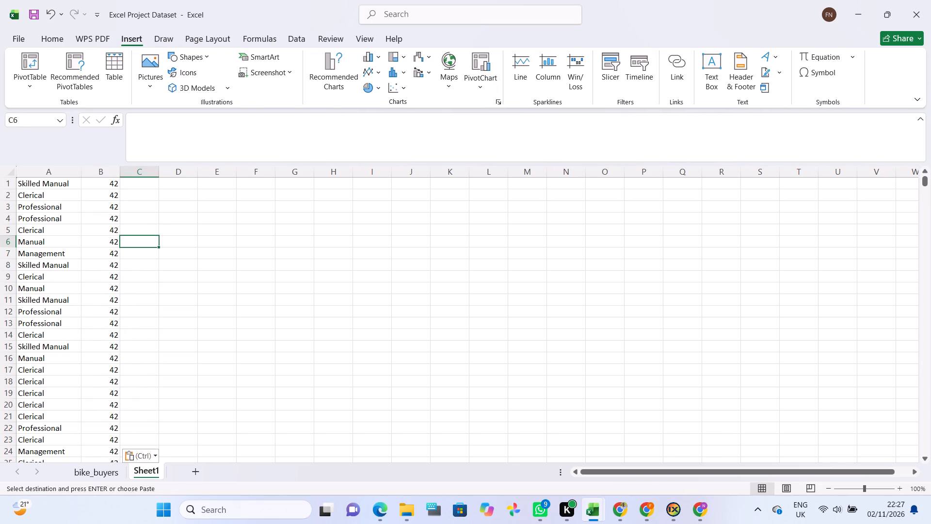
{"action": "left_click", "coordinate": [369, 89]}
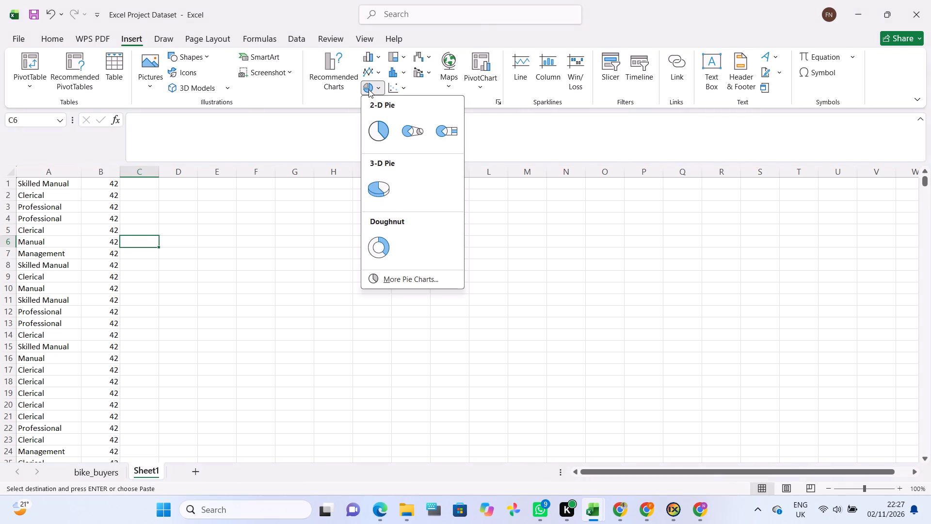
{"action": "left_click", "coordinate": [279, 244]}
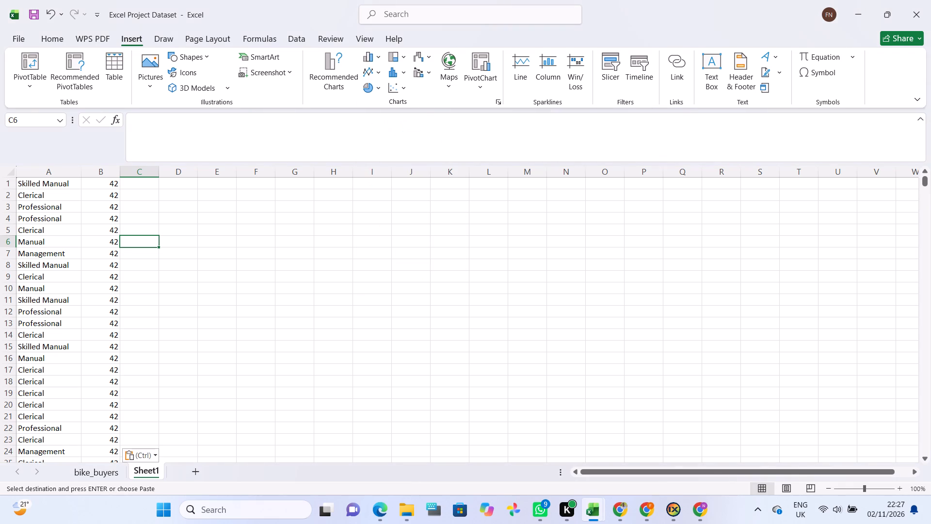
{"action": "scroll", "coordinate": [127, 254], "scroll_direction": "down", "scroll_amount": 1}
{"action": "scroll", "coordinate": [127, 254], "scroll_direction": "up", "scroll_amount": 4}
Select the occupation and age values in A1:B1026 of Sheet1 and open the pie chart types for them.
{"action": "left_click_drag", "start_coordinate": [21, 180], "coordinate": [140, 404]}
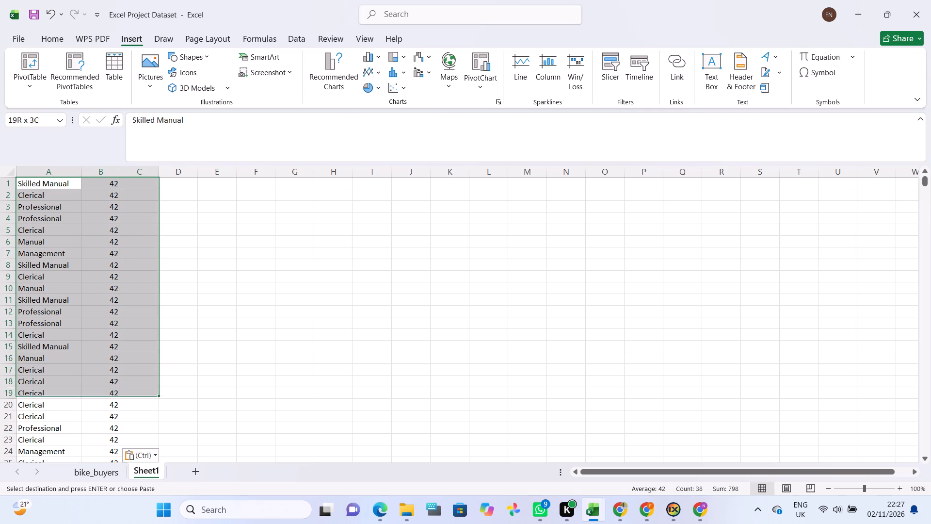
{"action": "left_click_drag", "start_coordinate": [140, 404], "coordinate": [120, 473]}
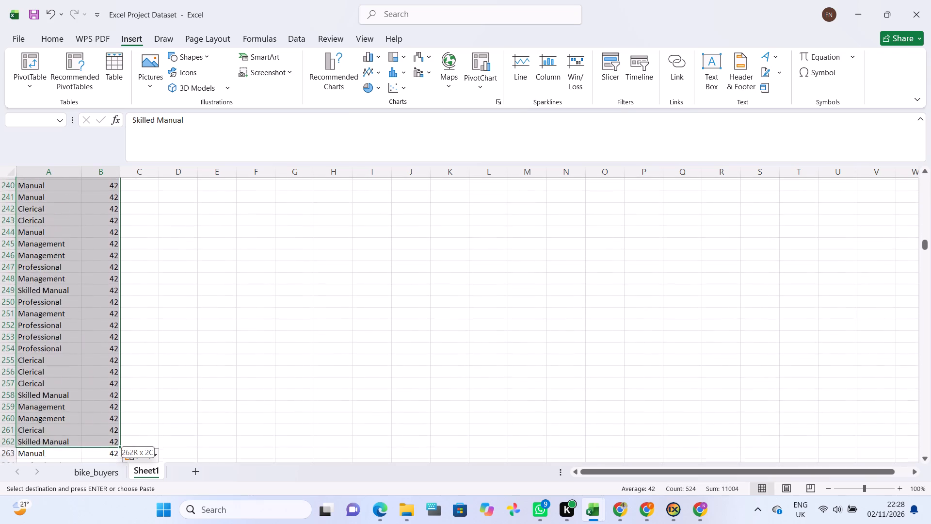
{"action": "left_click_drag", "start_coordinate": [120, 473], "coordinate": [121, 472]}
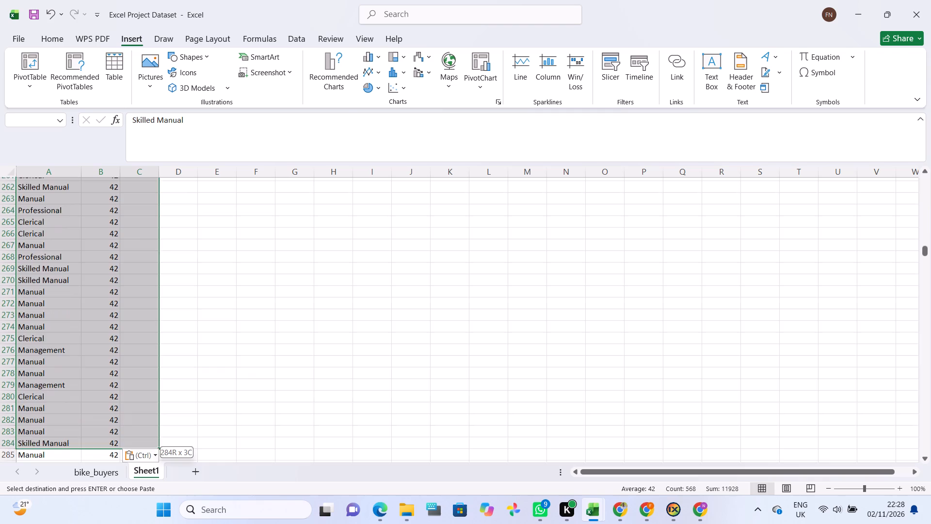
{"action": "left_click_drag", "start_coordinate": [121, 472], "coordinate": [105, 468]}
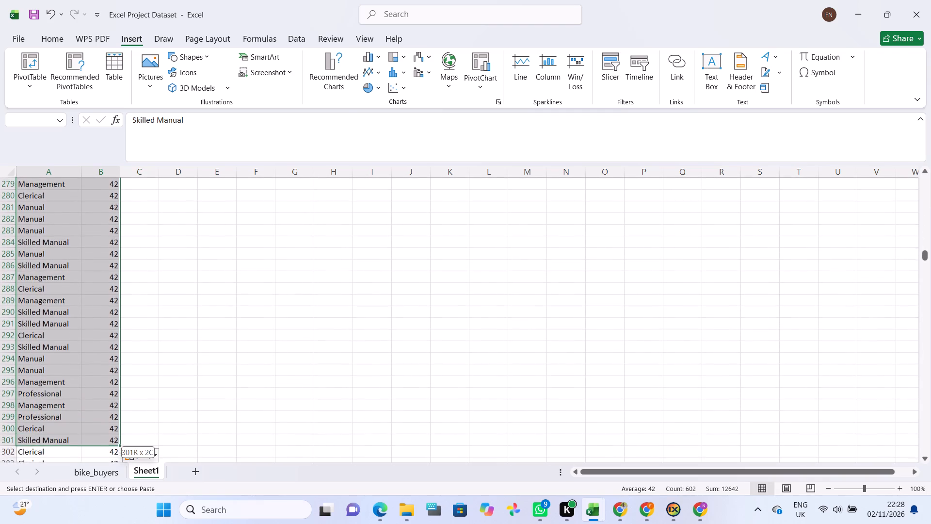
{"action": "left_click_drag", "start_coordinate": [105, 468], "coordinate": [108, 468]}
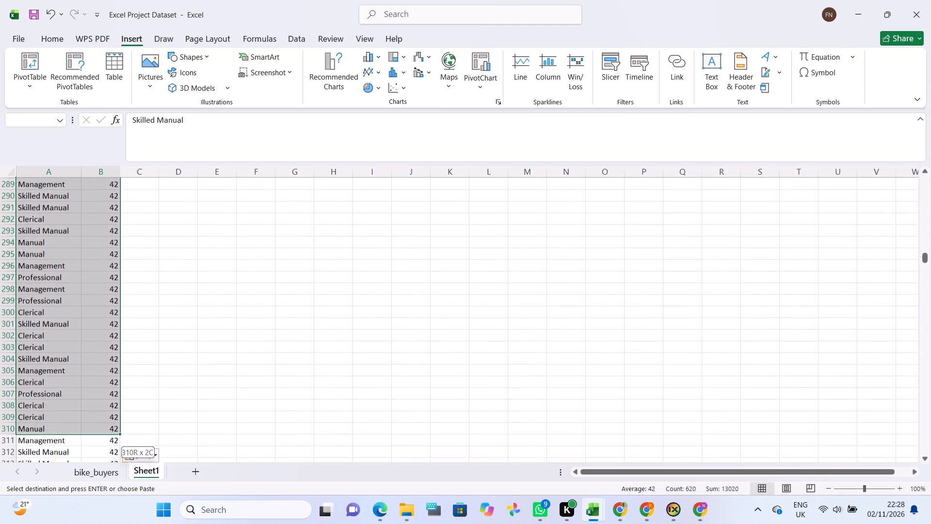
{"action": "left_click_drag", "start_coordinate": [108, 468], "coordinate": [112, 467]}
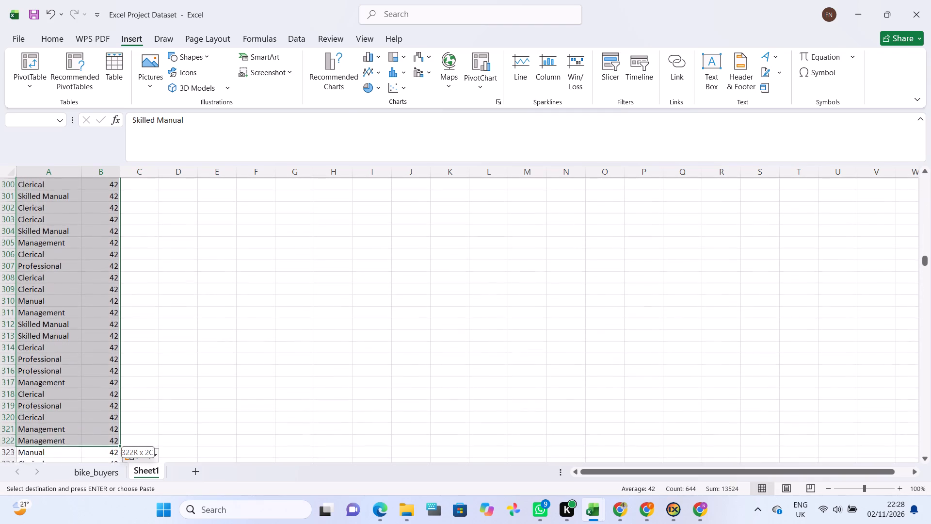
{"action": "left_click_drag", "start_coordinate": [112, 467], "coordinate": [113, 467]}
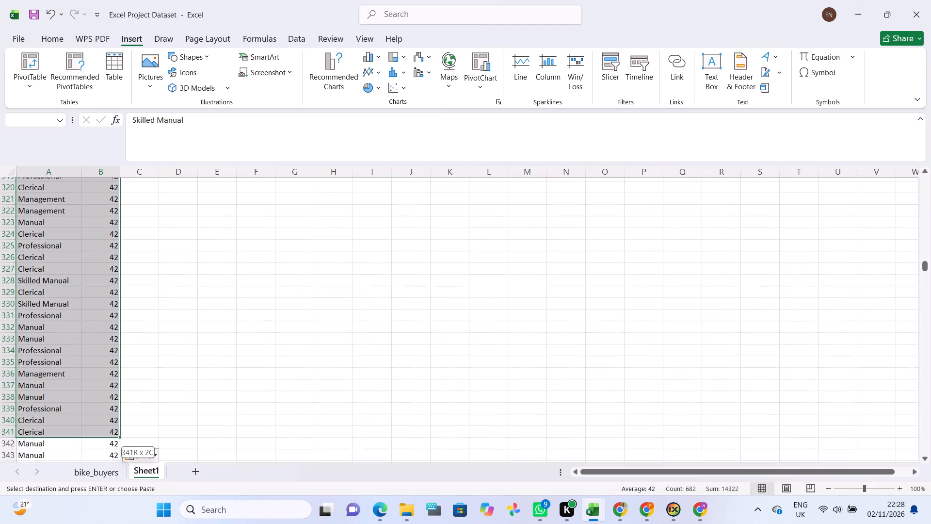
{"action": "left_click_drag", "start_coordinate": [113, 467], "coordinate": [113, 466]}
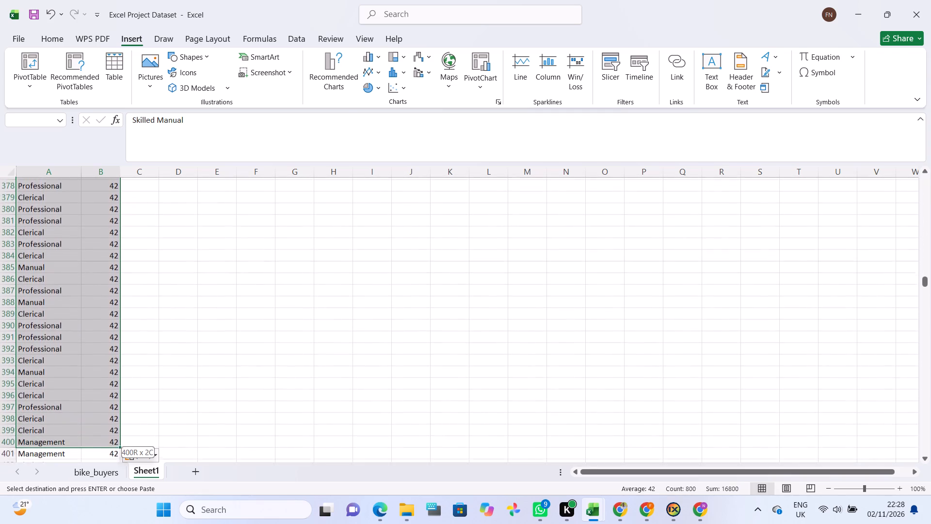
{"action": "left_click_drag", "start_coordinate": [113, 466], "coordinate": [113, 466]}
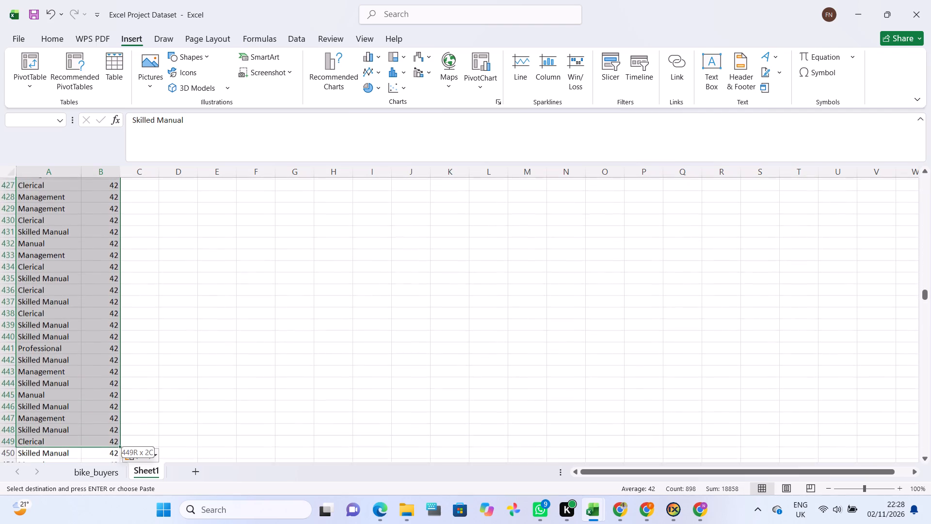
{"action": "left_click_drag", "start_coordinate": [113, 466], "coordinate": [114, 466]}
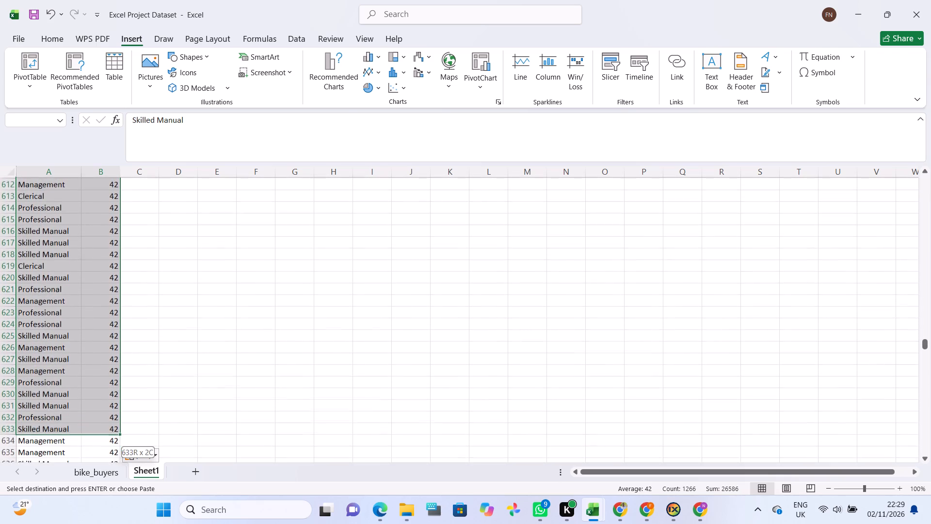
{"action": "left_click_drag", "start_coordinate": [114, 466], "coordinate": [112, 466]}
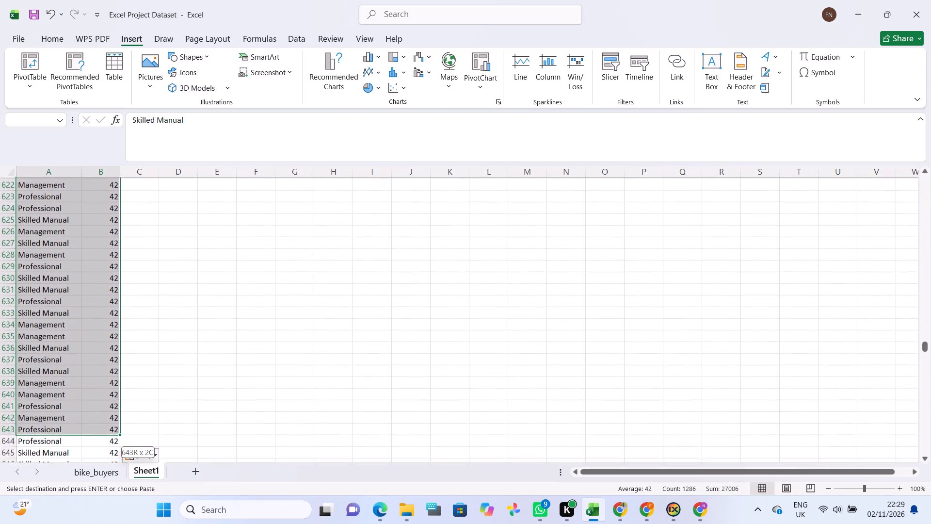
{"action": "left_click_drag", "start_coordinate": [112, 466], "coordinate": [113, 465]}
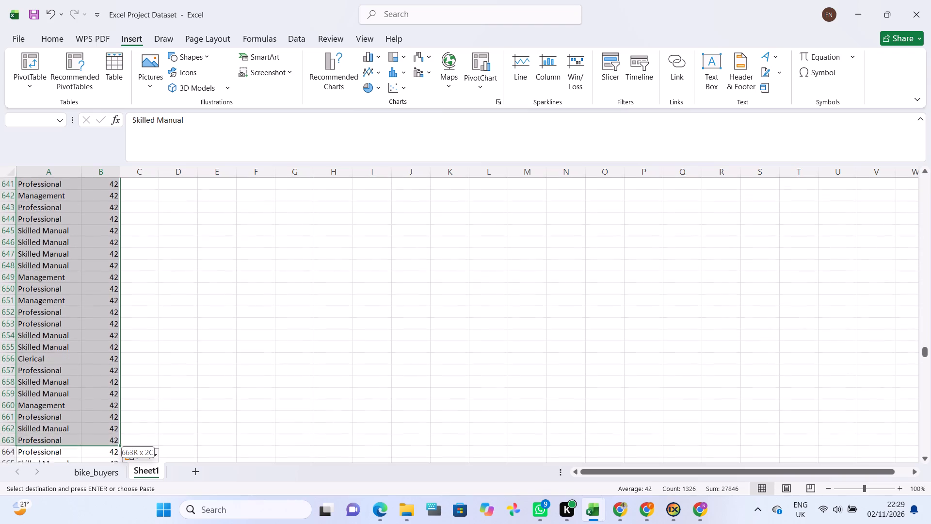
{"action": "left_click_drag", "start_coordinate": [113, 465], "coordinate": [118, 466]}
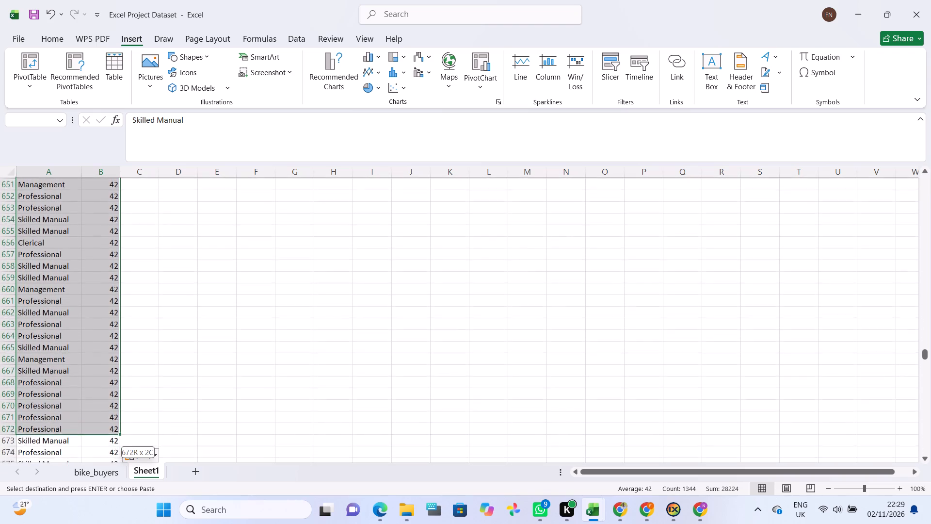
{"action": "left_click_drag", "start_coordinate": [118, 466], "coordinate": [119, 467]}
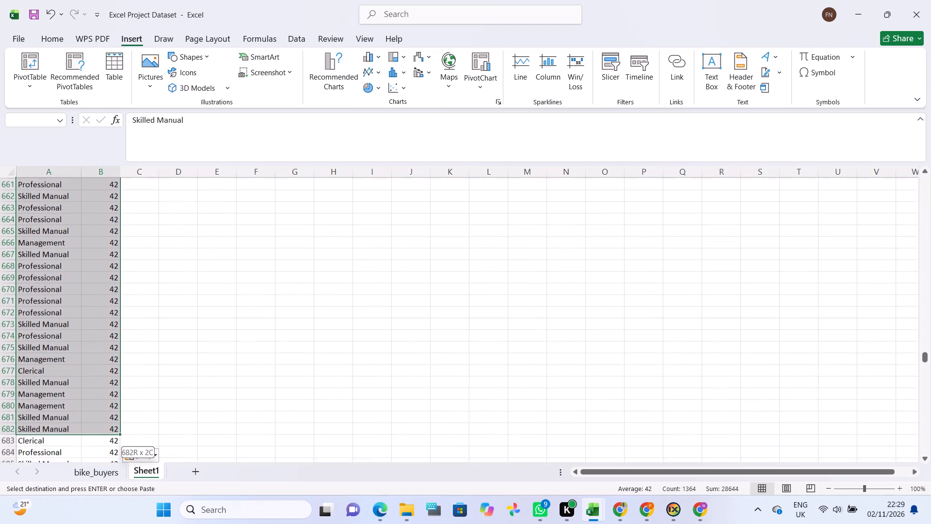
{"action": "left_click_drag", "start_coordinate": [119, 467], "coordinate": [120, 467]}
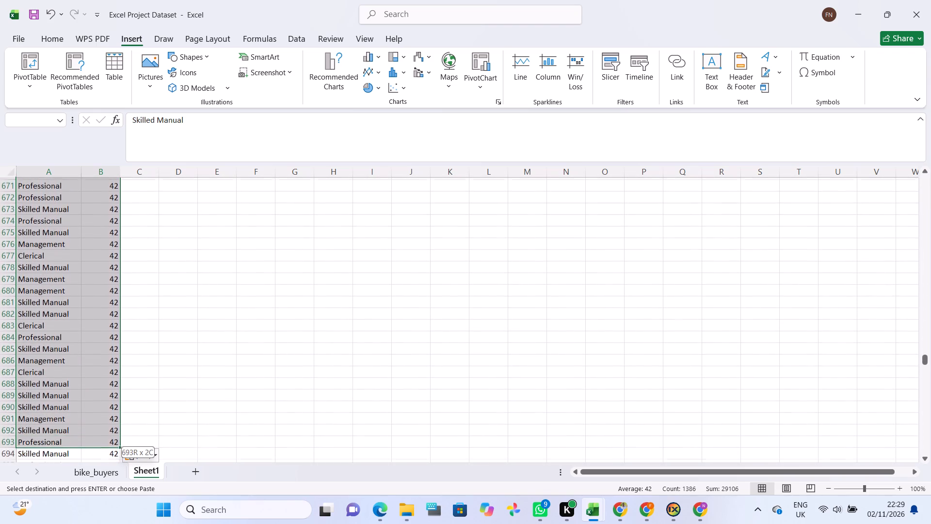
{"action": "left_click_drag", "start_coordinate": [120, 467], "coordinate": [105, 466]}
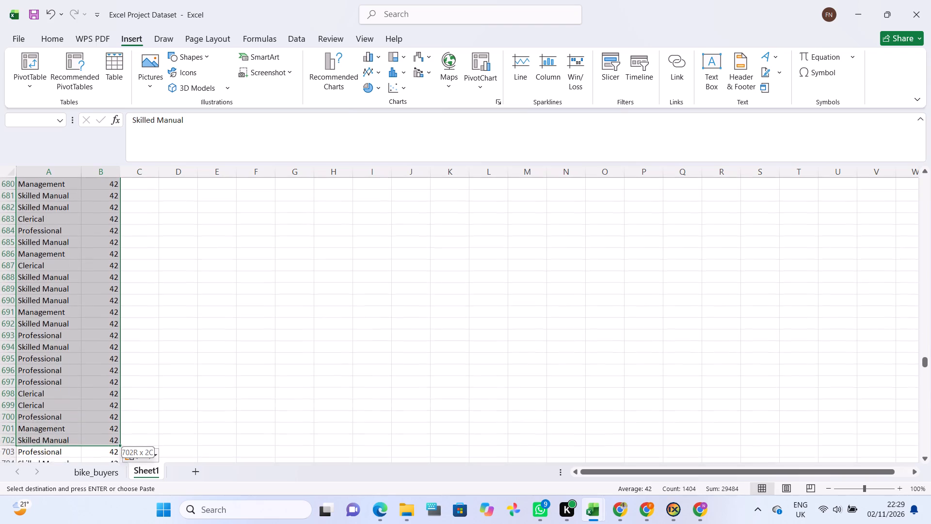
{"action": "left_click_drag", "start_coordinate": [105, 466], "coordinate": [109, 466]}
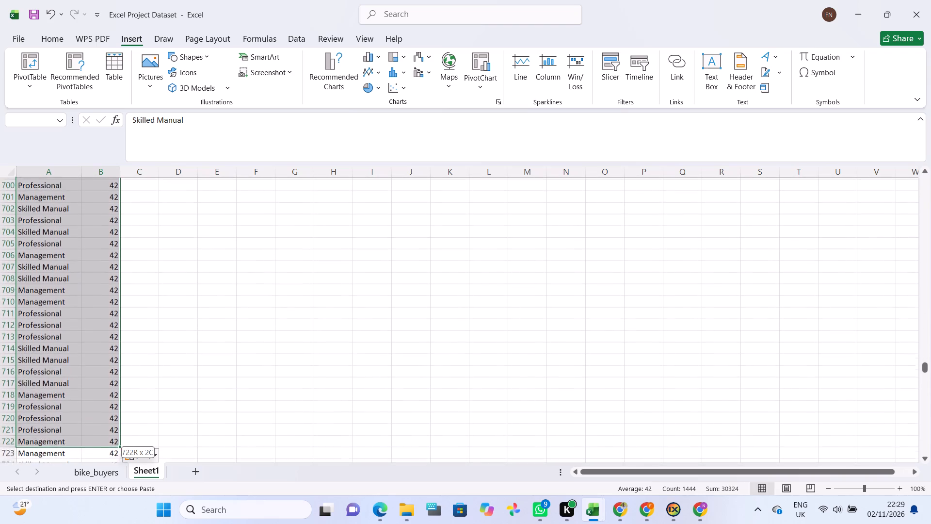
{"action": "left_click_drag", "start_coordinate": [109, 466], "coordinate": [109, 466]}
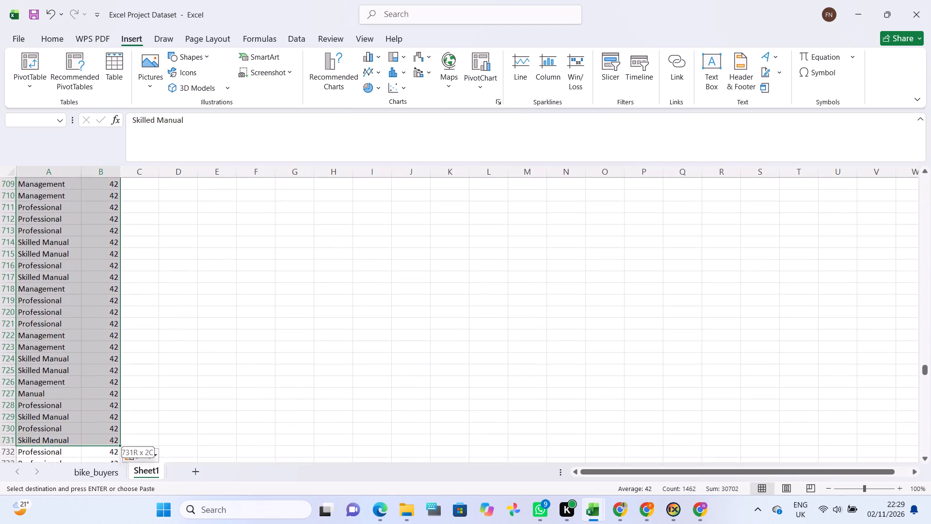
{"action": "left_click_drag", "start_coordinate": [109, 466], "coordinate": [109, 466]}
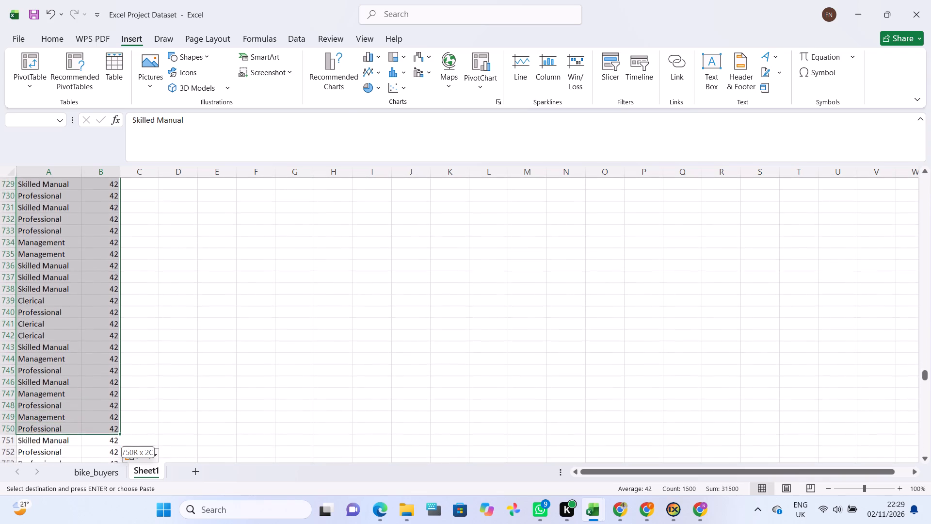
{"action": "left_click_drag", "start_coordinate": [109, 466], "coordinate": [110, 466]}
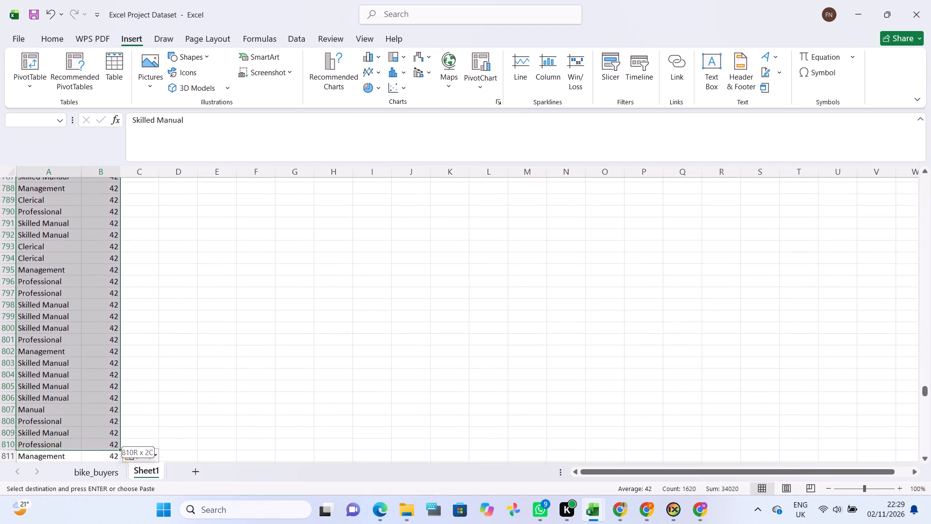
{"action": "left_click_drag", "start_coordinate": [110, 466], "coordinate": [110, 466]}
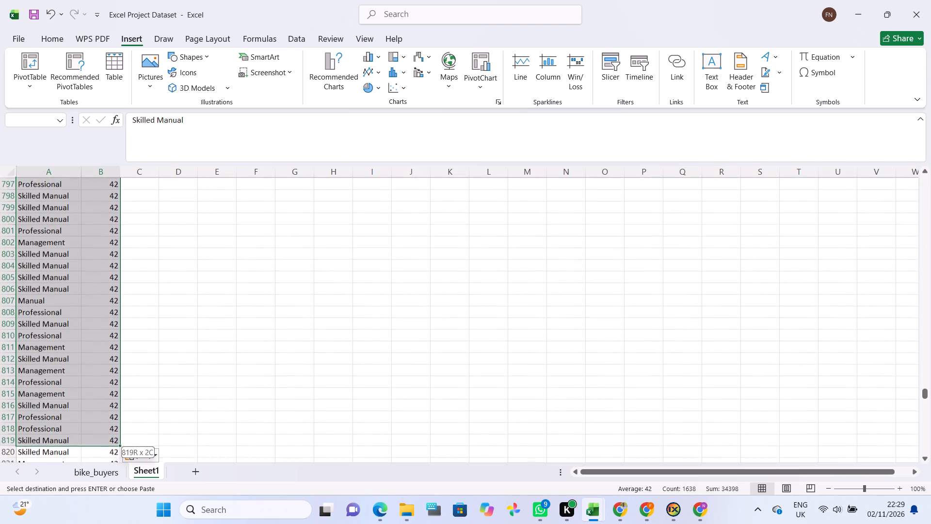
{"action": "left_click_drag", "start_coordinate": [110, 466], "coordinate": [111, 466]}
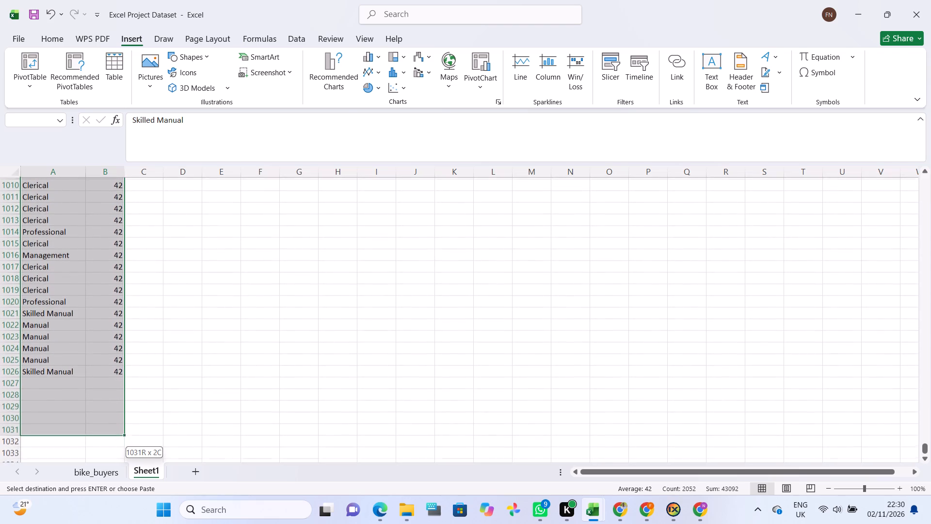
{"action": "left_click_drag", "start_coordinate": [111, 466], "coordinate": [102, 350]}
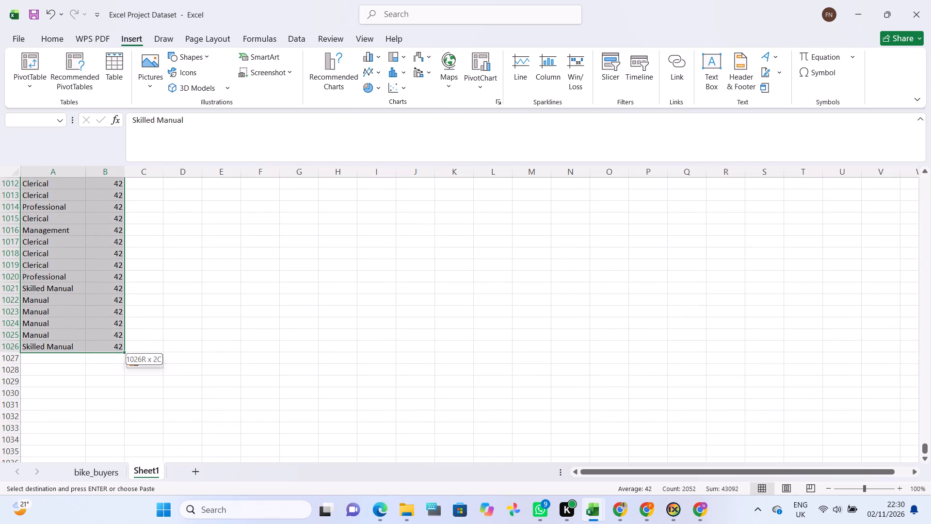
{"action": "left_click_drag", "start_coordinate": [102, 350], "coordinate": [102, 349]}
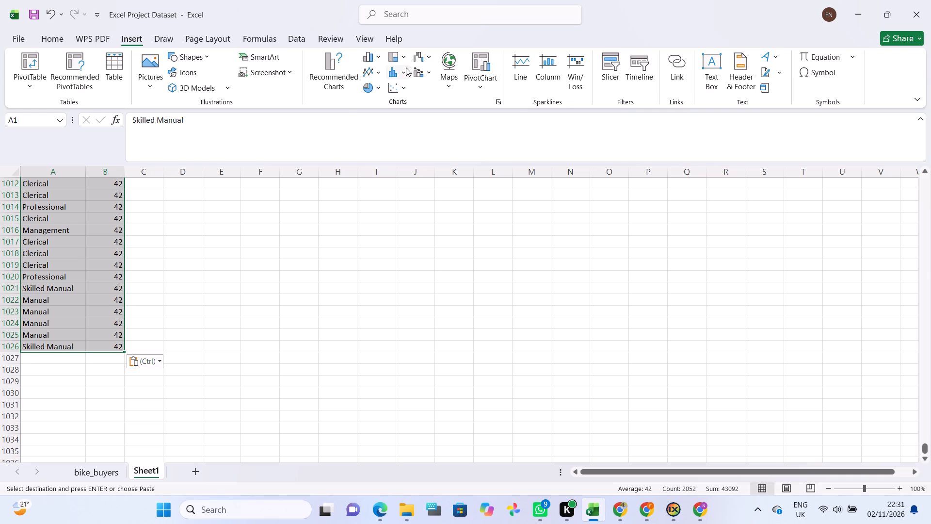
{"action": "left_click", "coordinate": [372, 91]}
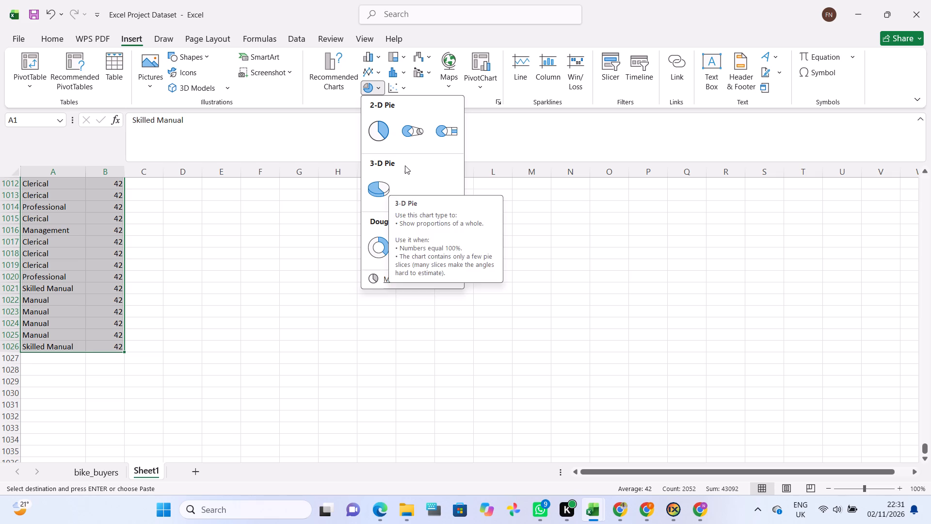
Insert a 3-D pie chart from the occupation and age values, and return to row 1 of Sheet1.
{"action": "left_click", "coordinate": [394, 174]}
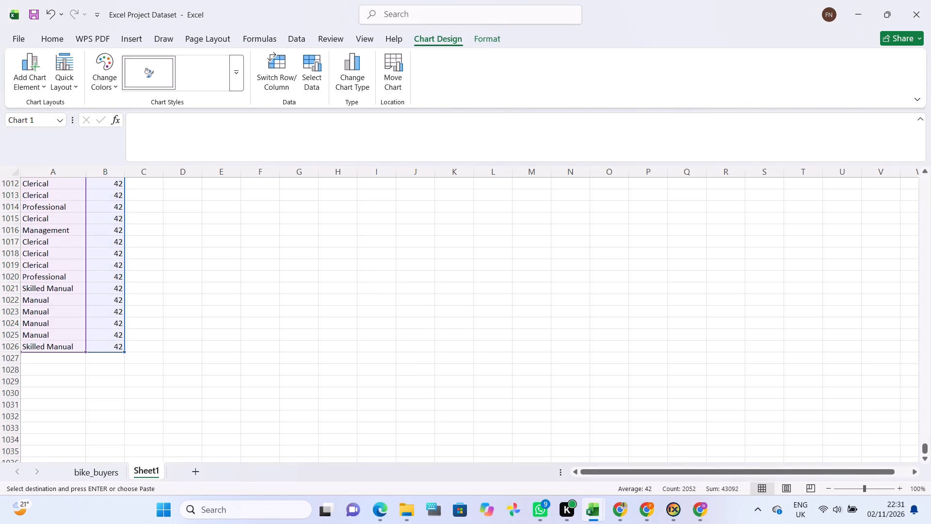
{"action": "scroll", "coordinate": [315, 227], "scroll_direction": "up", "scroll_amount": 17}
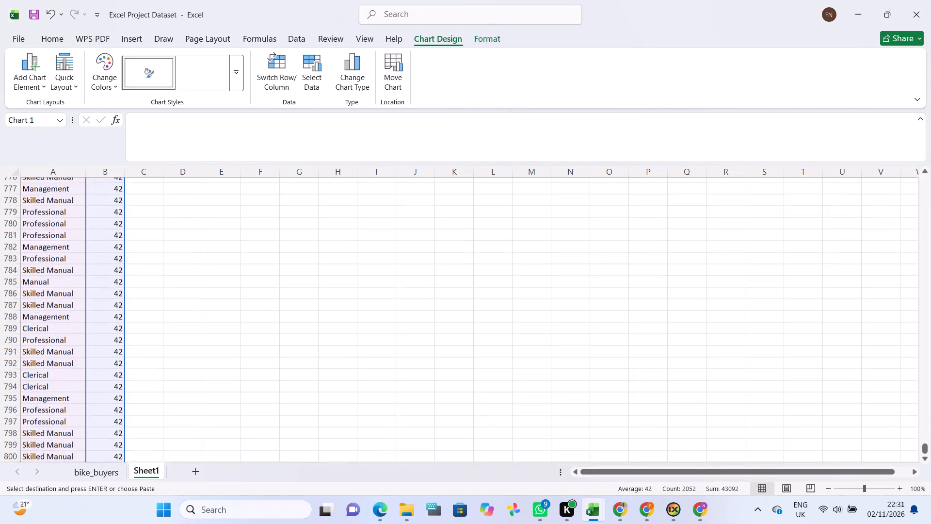
{"action": "scroll", "coordinate": [315, 227], "scroll_direction": "up", "scroll_amount": 20}
{"action": "scroll", "coordinate": [315, 227], "scroll_direction": "up", "scroll_amount": 8}
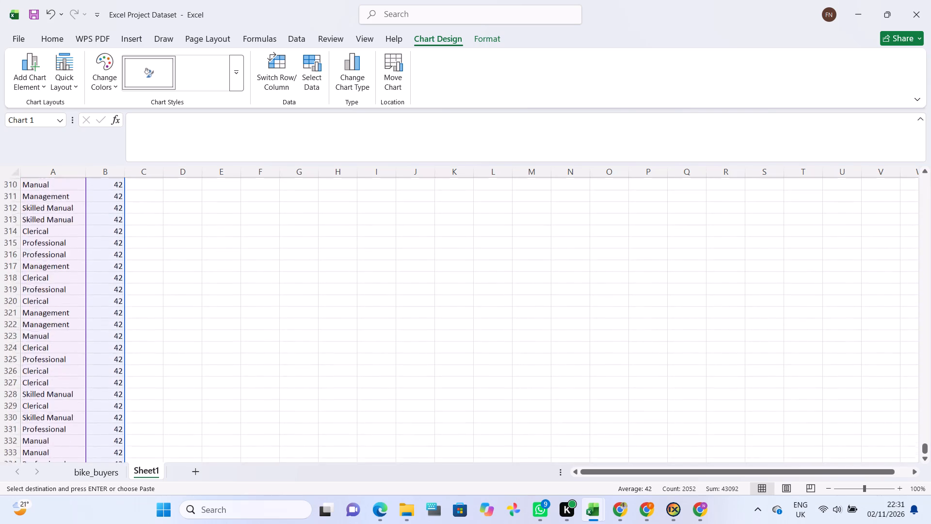
{"action": "scroll", "coordinate": [315, 227], "scroll_direction": "up", "scroll_amount": 20}
{"action": "scroll", "coordinate": [315, 227], "scroll_direction": "up", "scroll_amount": 9}
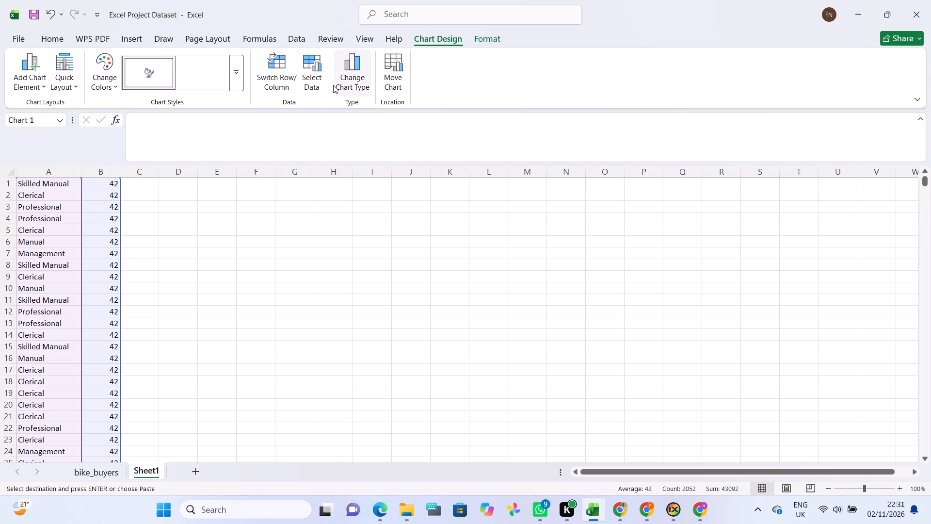
{"action": "scroll", "coordinate": [219, 229], "scroll_direction": "up", "scroll_amount": 1}
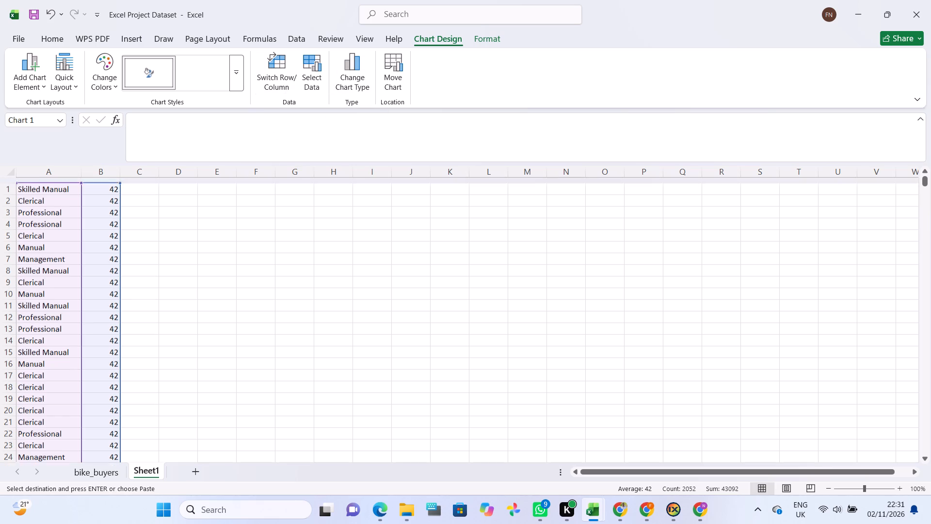
{"action": "scroll", "coordinate": [219, 229], "scroll_direction": "up", "scroll_amount": 1}
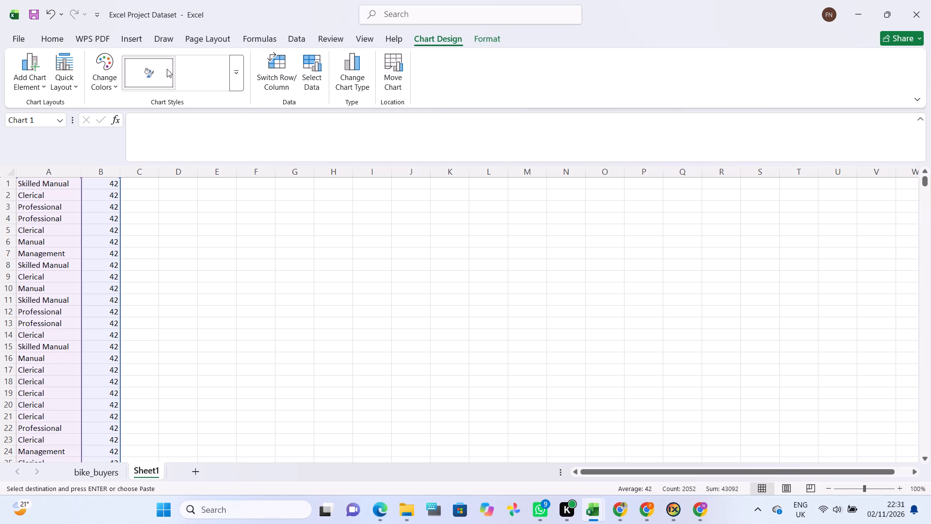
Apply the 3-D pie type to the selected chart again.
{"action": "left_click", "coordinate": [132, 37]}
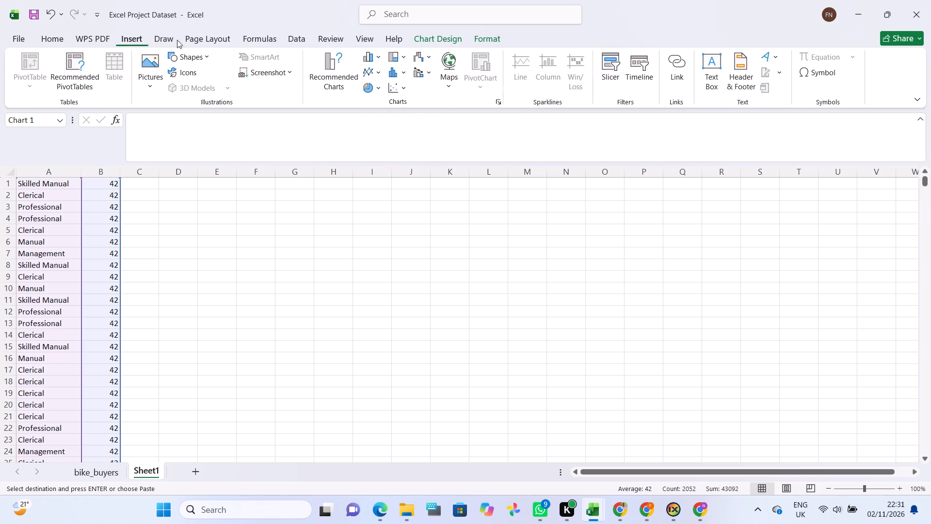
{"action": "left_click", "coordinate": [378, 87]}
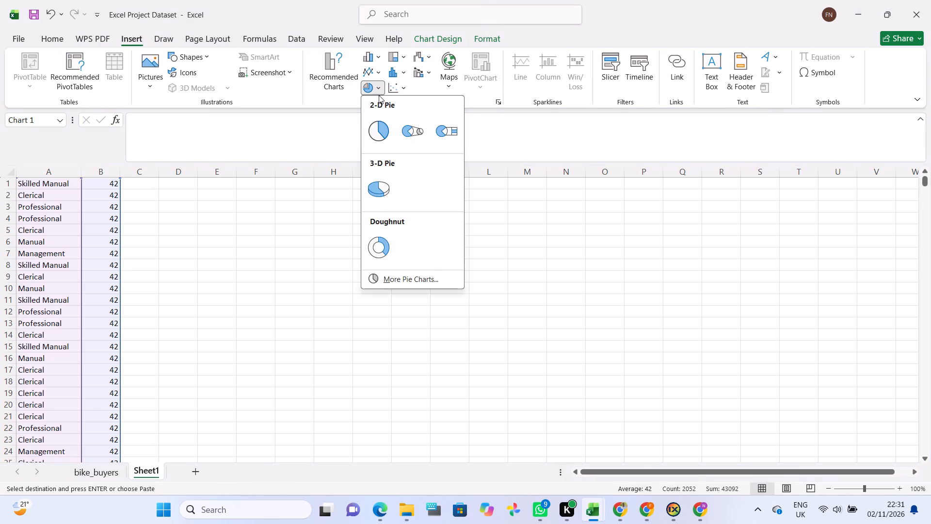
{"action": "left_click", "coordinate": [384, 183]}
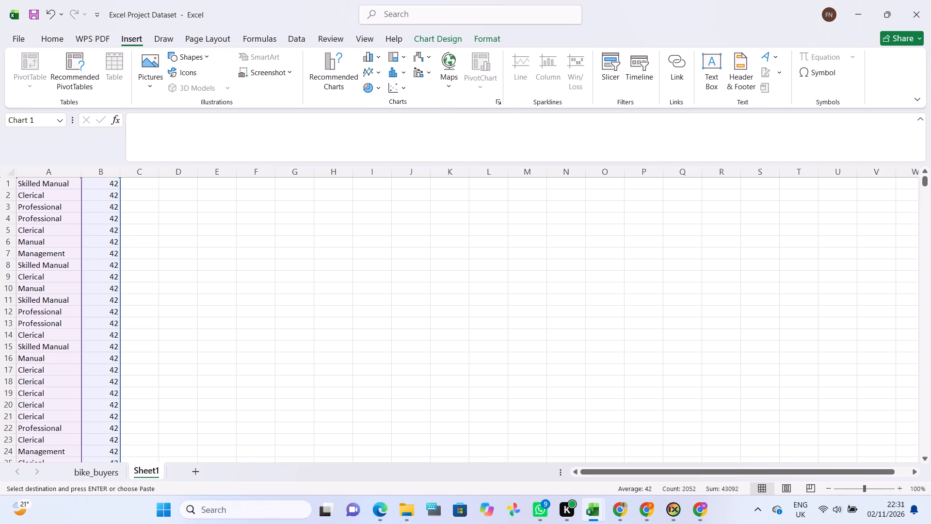
Look down through the Sheet1 rows and back up to row 1 for the inserted chart.
{"action": "scroll", "coordinate": [346, 228], "scroll_direction": "down", "scroll_amount": 6}
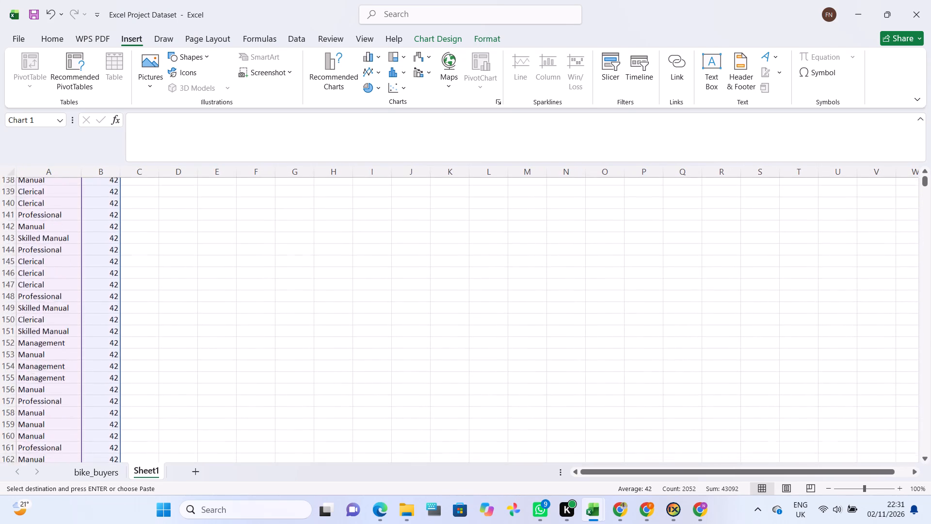
{"action": "scroll", "coordinate": [346, 228], "scroll_direction": "down", "scroll_amount": 13}
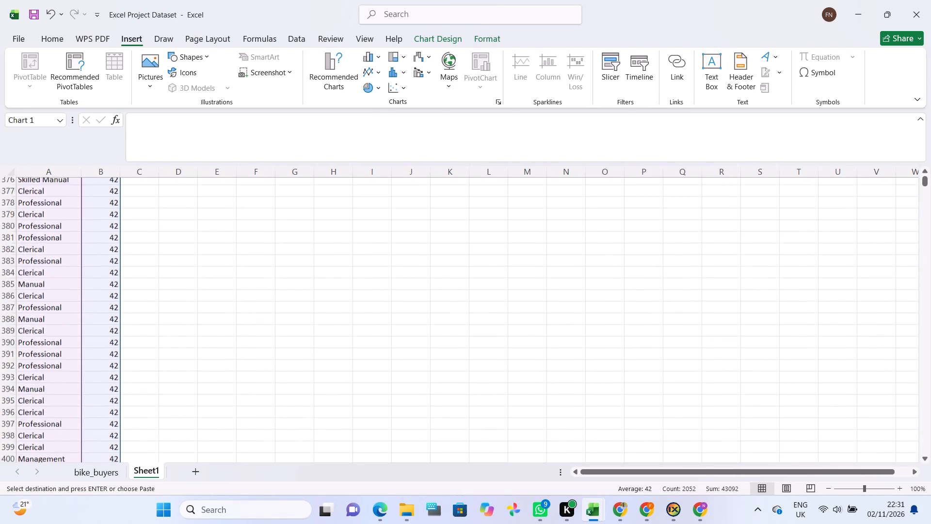
{"action": "scroll", "coordinate": [346, 228], "scroll_direction": "down", "scroll_amount": 9}
{"action": "scroll", "coordinate": [346, 228], "scroll_direction": "up", "scroll_amount": 7}
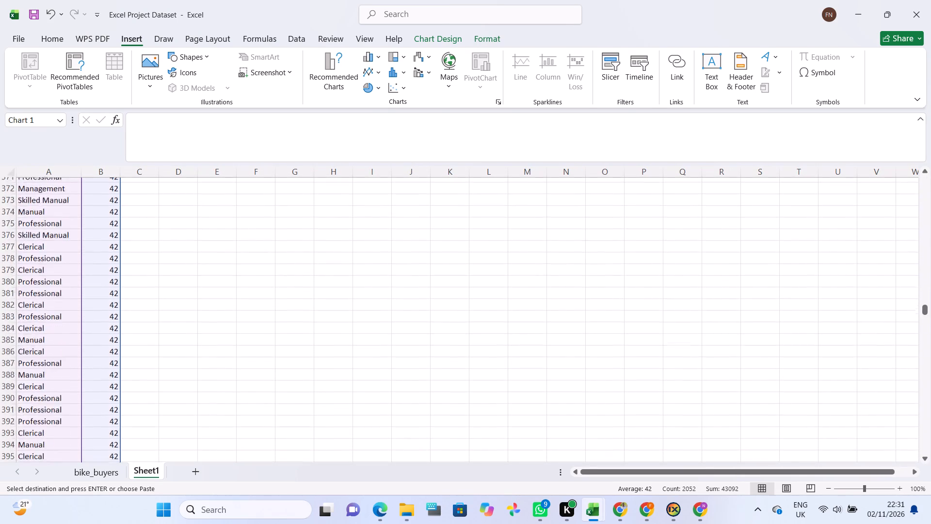
{"action": "scroll", "coordinate": [346, 228], "scroll_direction": "up", "scroll_amount": 16}
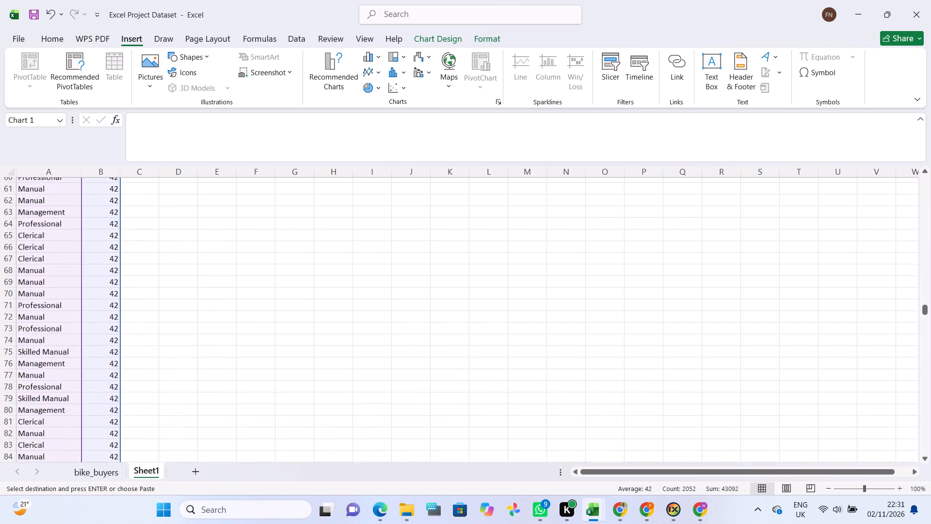
{"action": "scroll", "coordinate": [346, 228], "scroll_direction": "up", "scroll_amount": 5}
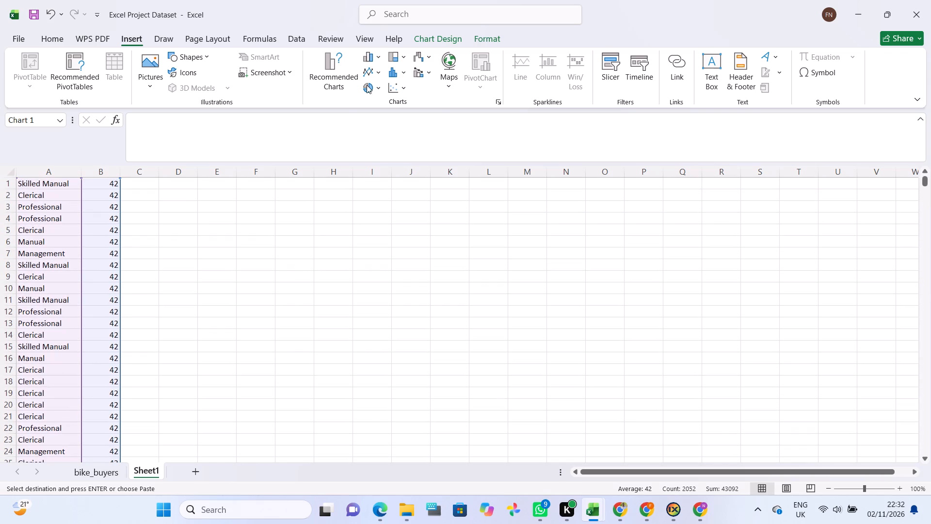
Change the selected chart to the first 2-D column type and look over Sheet1 for it.
{"action": "left_click", "coordinate": [371, 60]}
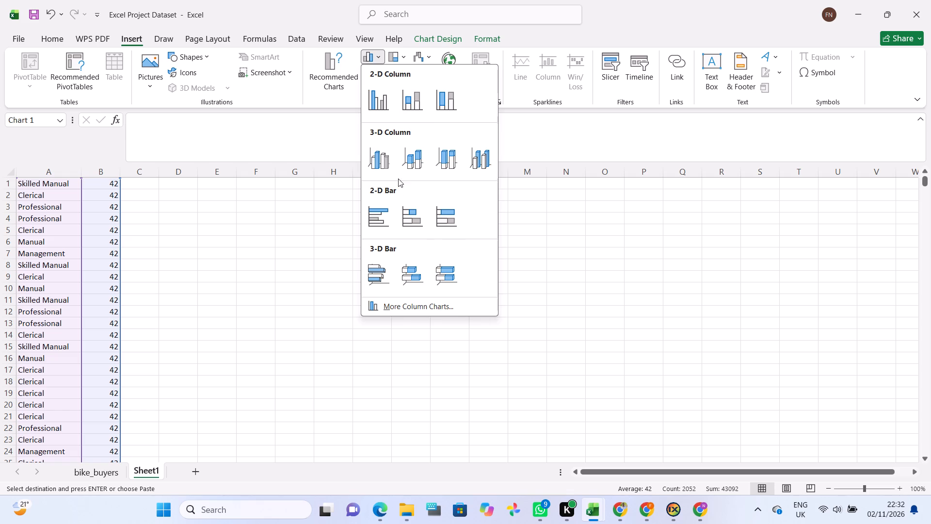
{"action": "left_click", "coordinate": [382, 109]}
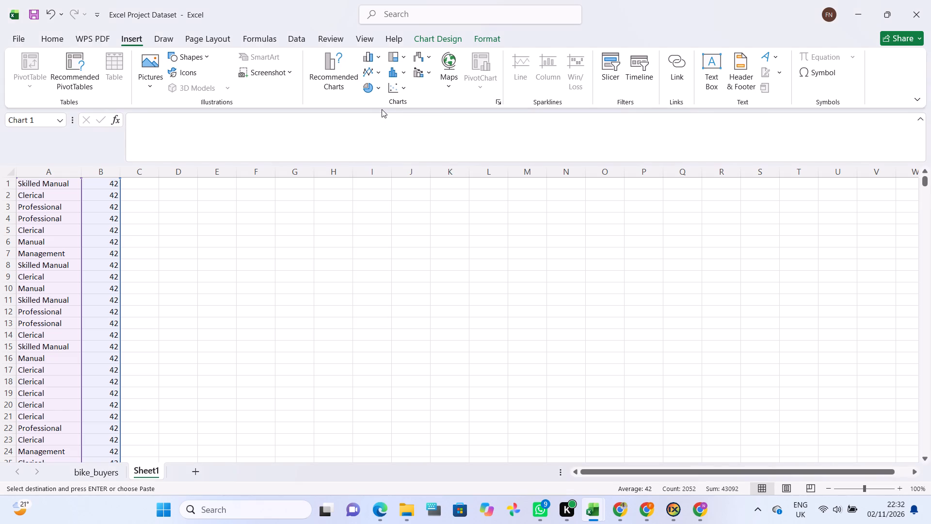
{"action": "scroll", "coordinate": [274, 261], "scroll_direction": "up", "scroll_amount": 4}
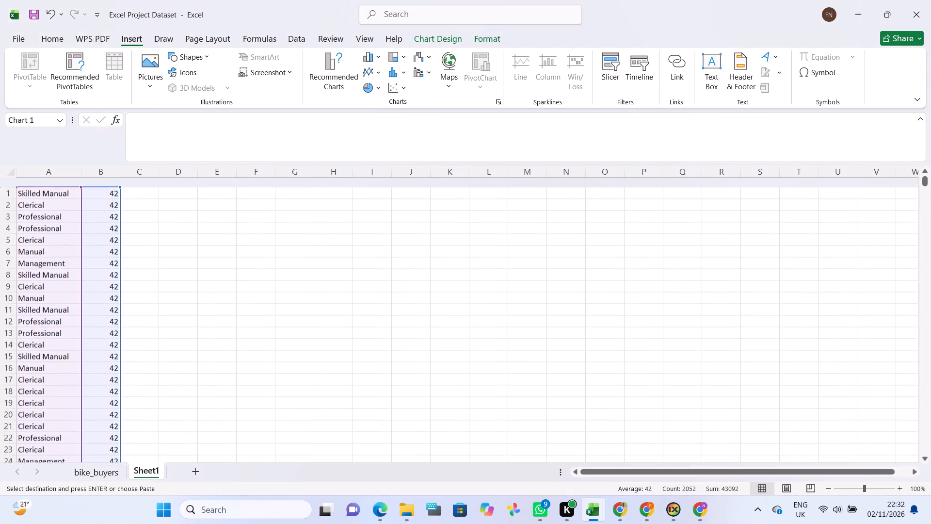
{"action": "scroll", "coordinate": [274, 261], "scroll_direction": "down", "scroll_amount": 8}
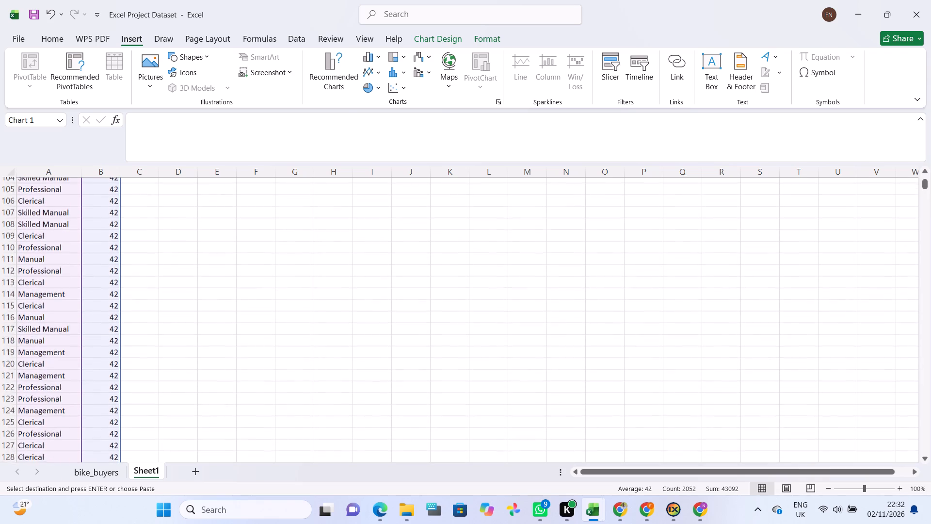
{"action": "scroll", "coordinate": [274, 261], "scroll_direction": "down", "scroll_amount": 8}
{"action": "scroll", "coordinate": [274, 261], "scroll_direction": "up", "scroll_amount": 9}
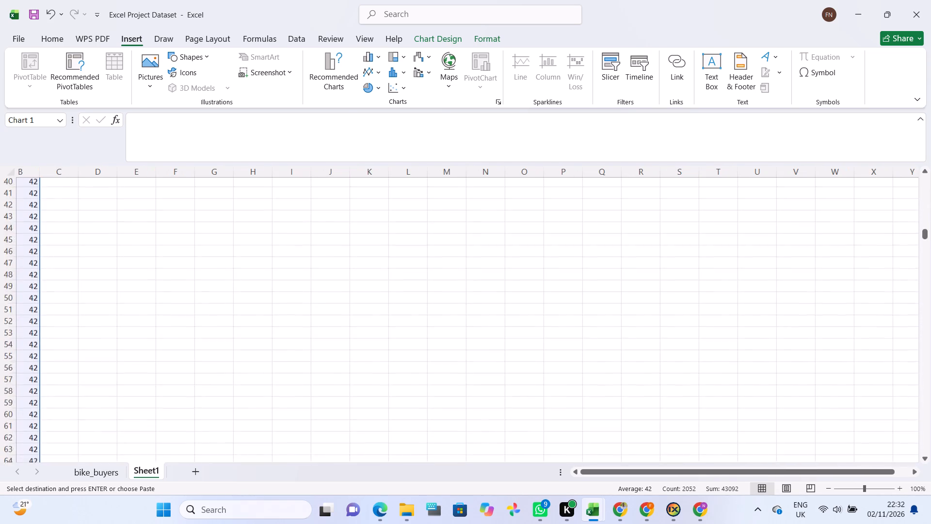
{"action": "scroll", "coordinate": [274, 261], "scroll_direction": "right", "scroll_amount": 7}
{"action": "left_click", "coordinate": [278, 258]}
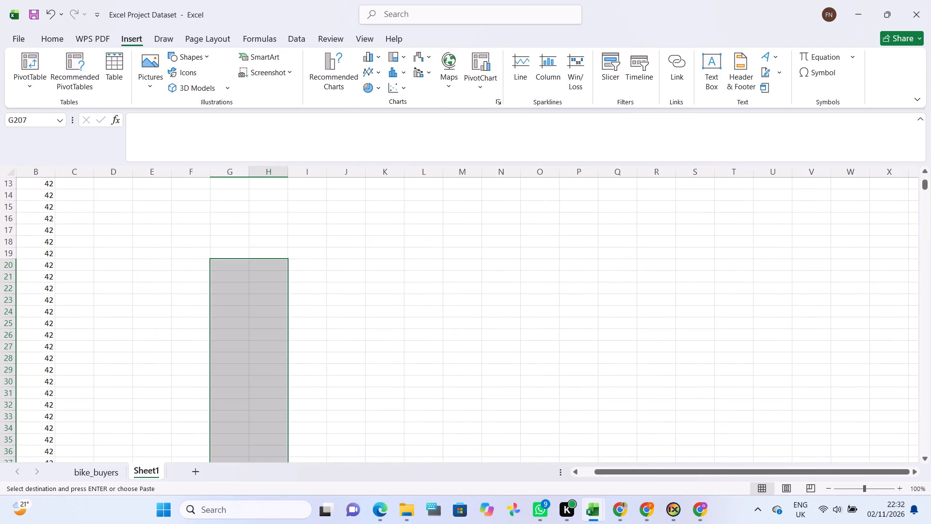
{"action": "scroll", "coordinate": [86, 273], "scroll_direction": "right", "scroll_amount": 7}
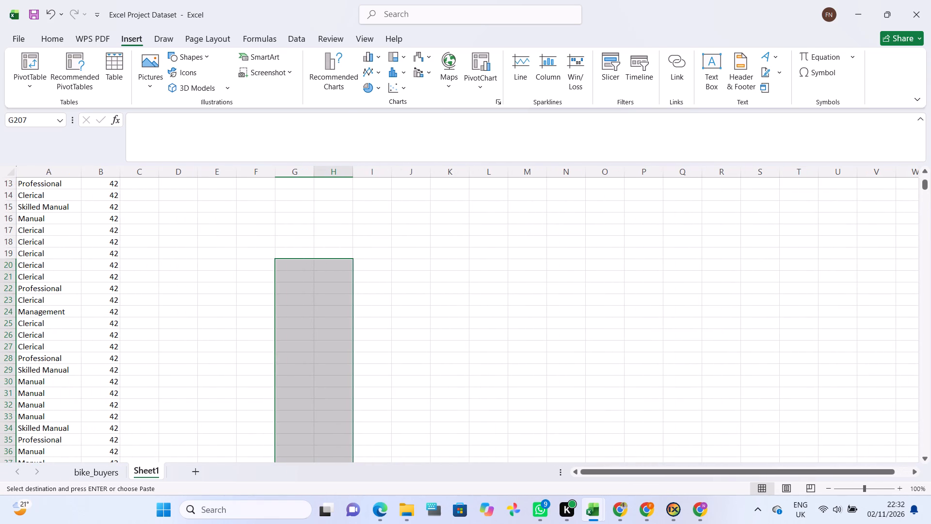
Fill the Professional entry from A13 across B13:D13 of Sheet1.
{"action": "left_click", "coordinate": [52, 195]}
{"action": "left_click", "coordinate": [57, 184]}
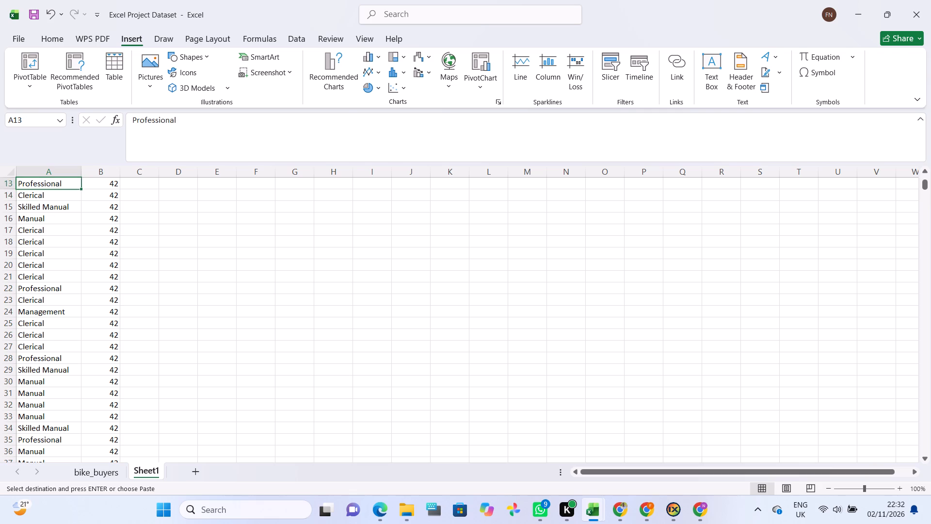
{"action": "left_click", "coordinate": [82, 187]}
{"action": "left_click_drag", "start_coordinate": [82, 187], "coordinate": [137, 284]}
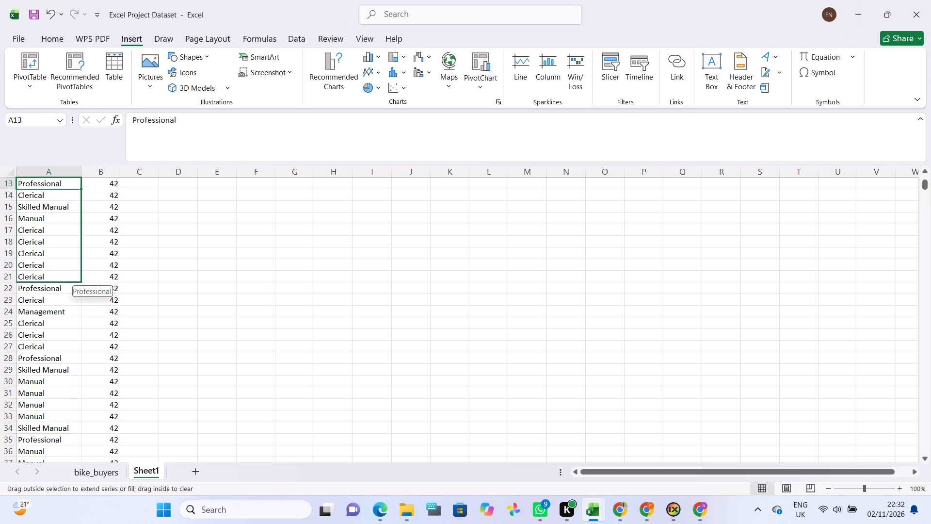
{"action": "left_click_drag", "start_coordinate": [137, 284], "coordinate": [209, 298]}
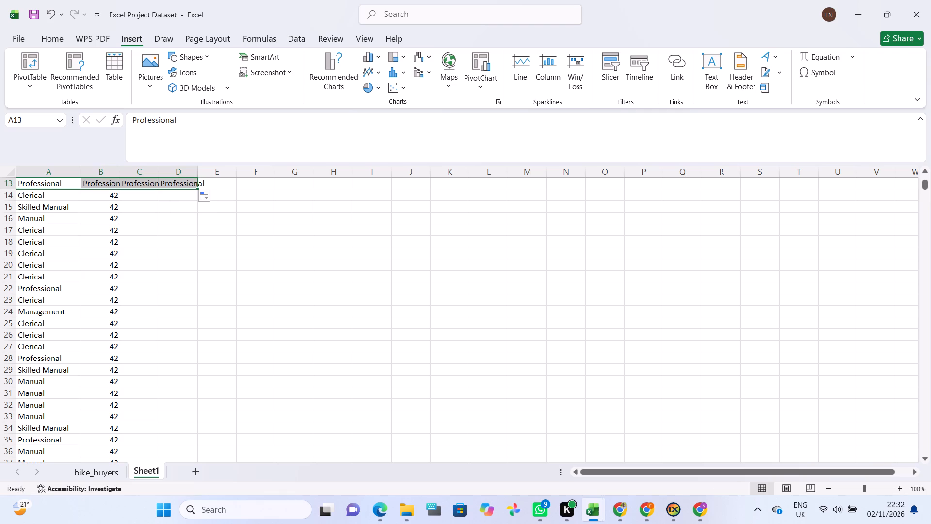
Clear the copied Professional entries from C13, B13 and D13 of Sheet1.
{"action": "left_click", "coordinate": [162, 274]}
{"action": "left_click", "coordinate": [151, 189]}
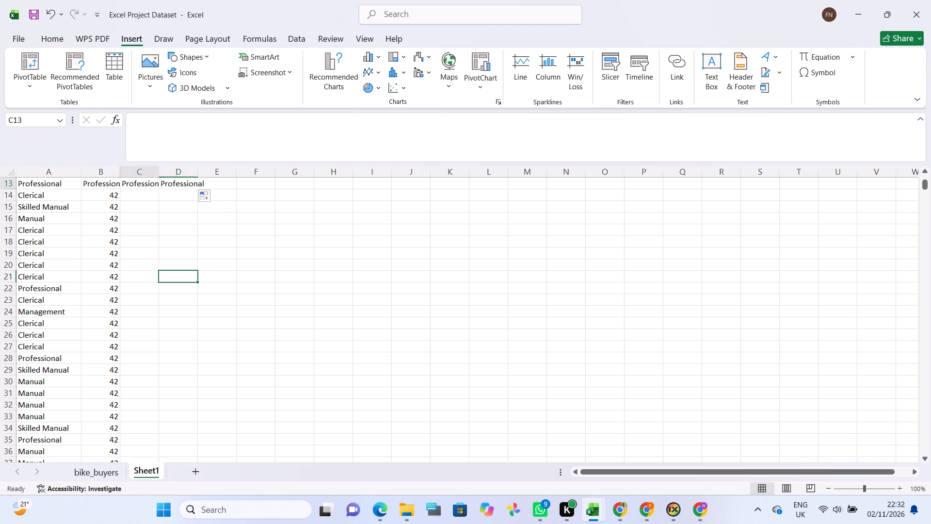
{"action": "key", "text": "BackSpace"}
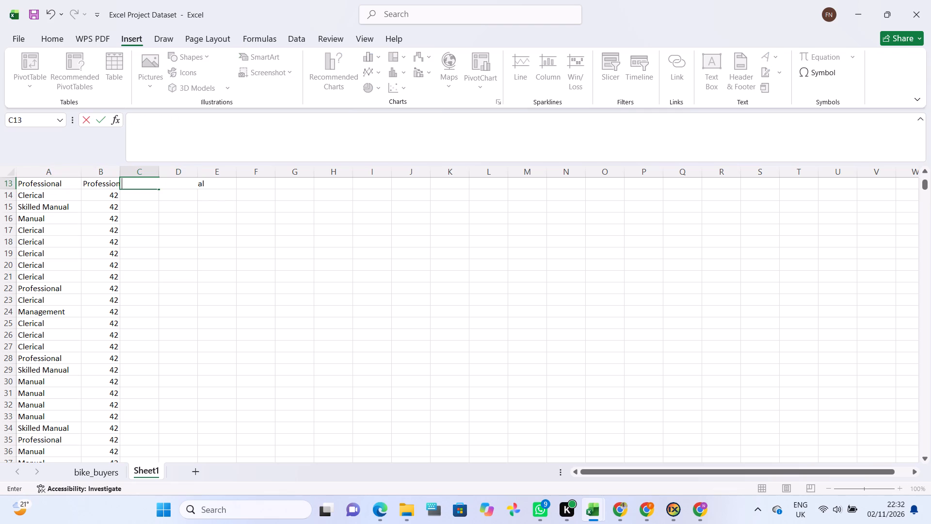
{"action": "left_click_drag", "start_coordinate": [45, 181], "coordinate": [96, 205]}
{"action": "scroll", "coordinate": [96, 205], "scroll_direction": "up", "scroll_amount": 3}
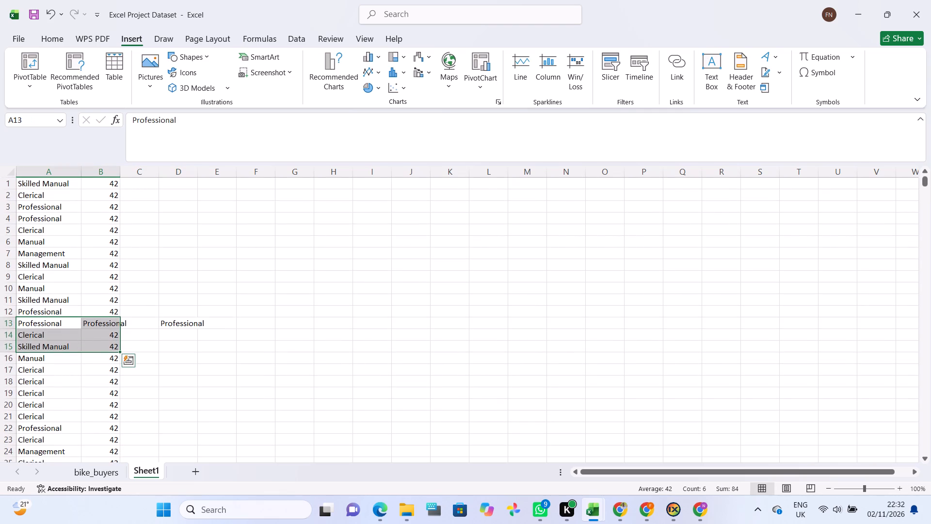
{"action": "left_click", "coordinate": [137, 219]}
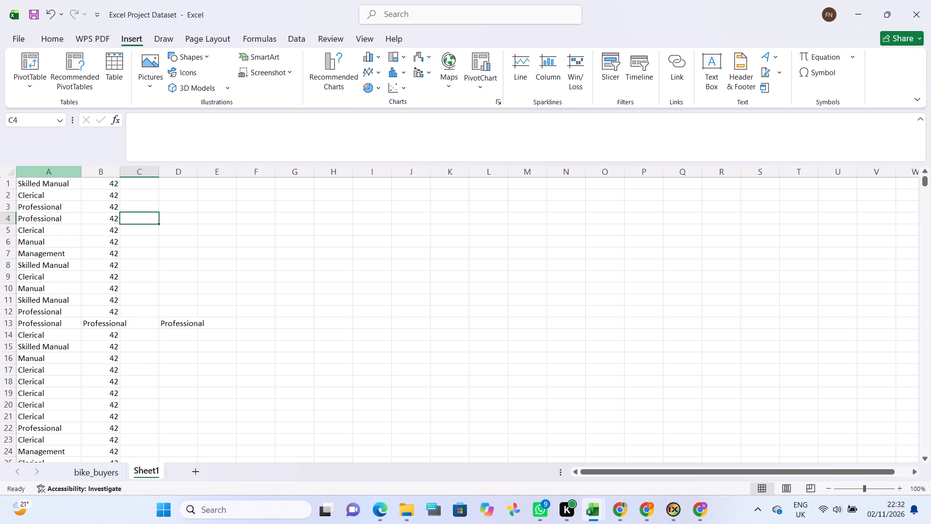
{"action": "scroll", "coordinate": [112, 202], "scroll_direction": "up", "scroll_amount": 3}
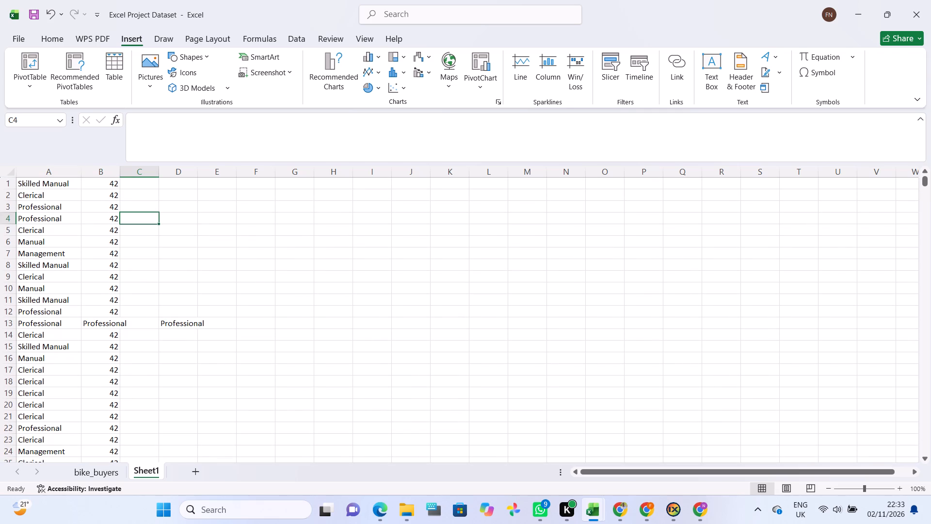
{"action": "left_click", "coordinate": [98, 327]}
{"action": "key", "text": "BackSpace"}
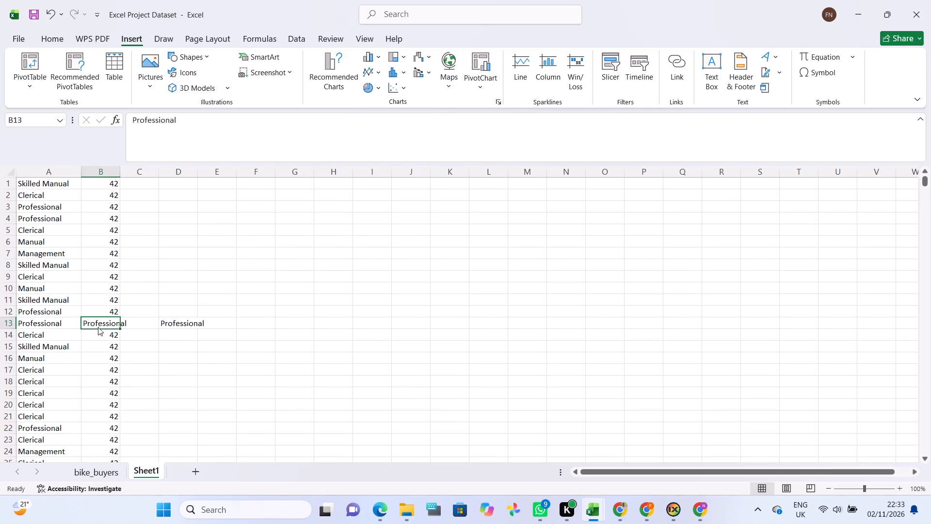
{"action": "left_click", "coordinate": [191, 327]}
{"action": "key", "text": "BackSpace"}
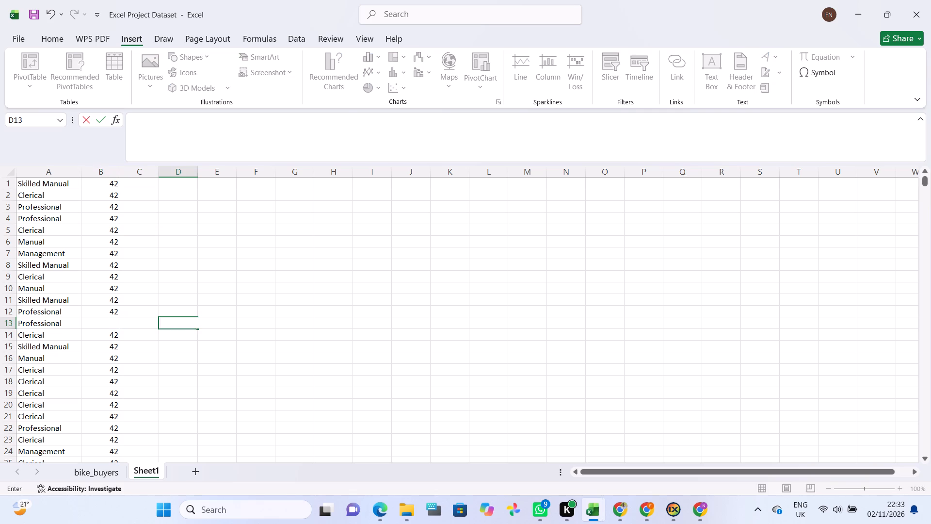
{"action": "left_click", "coordinate": [111, 327]}
{"action": "scroll", "coordinate": [132, 306], "scroll_direction": "down", "scroll_amount": 1}
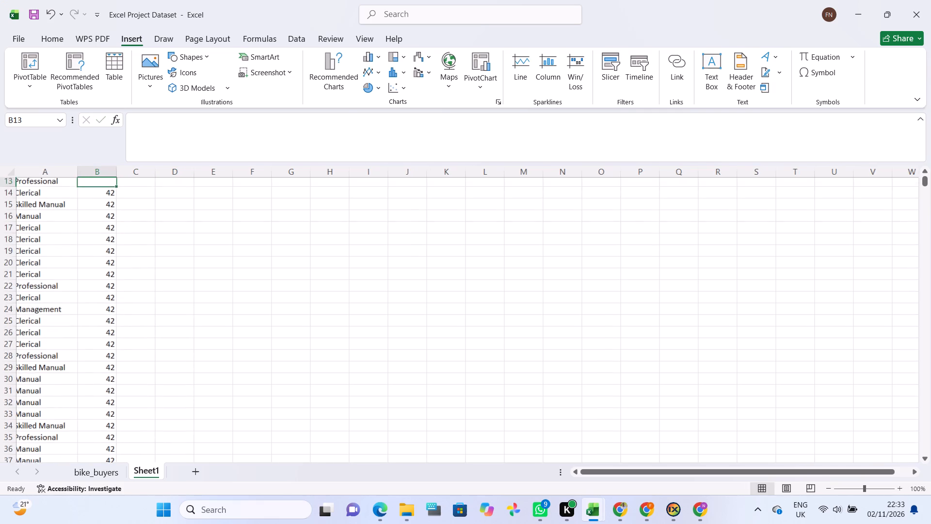
{"action": "scroll", "coordinate": [132, 306], "scroll_direction": "down", "scroll_amount": 1}
{"action": "scroll", "coordinate": [133, 262], "scroll_direction": "up", "scroll_amount": 3}
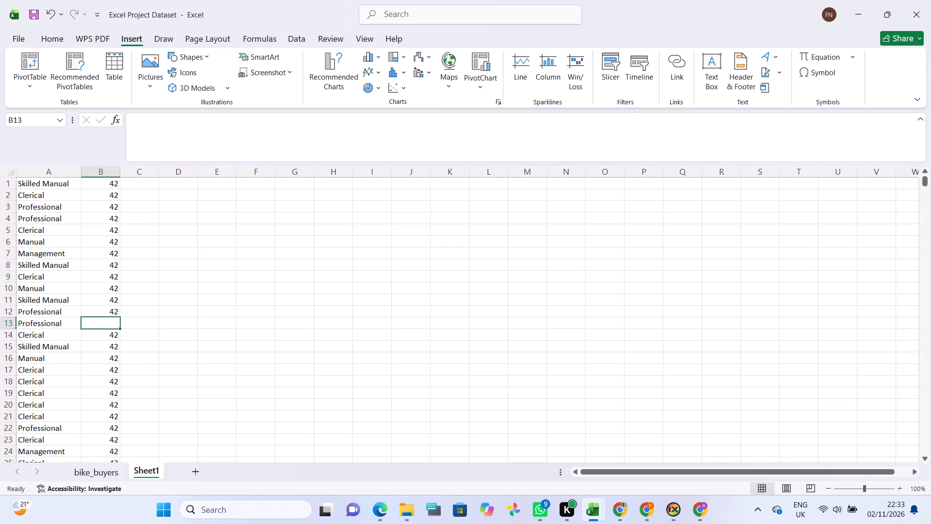
Narrow column A of Sheet1 slightly, keeping the Skilled Manual entries fully readable.
{"action": "left_click_drag", "start_coordinate": [84, 176], "coordinate": [106, 255]}
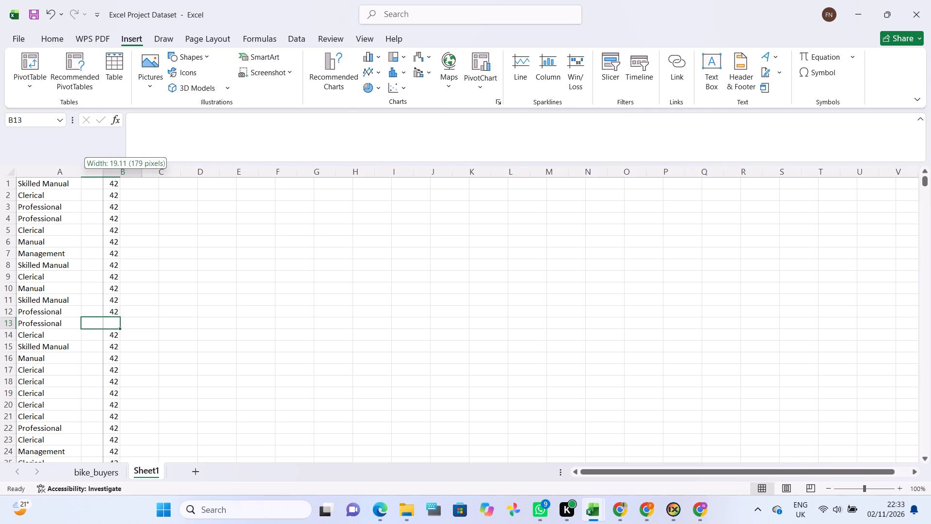
{"action": "left_click_drag", "start_coordinate": [106, 255], "coordinate": [81, 230]}
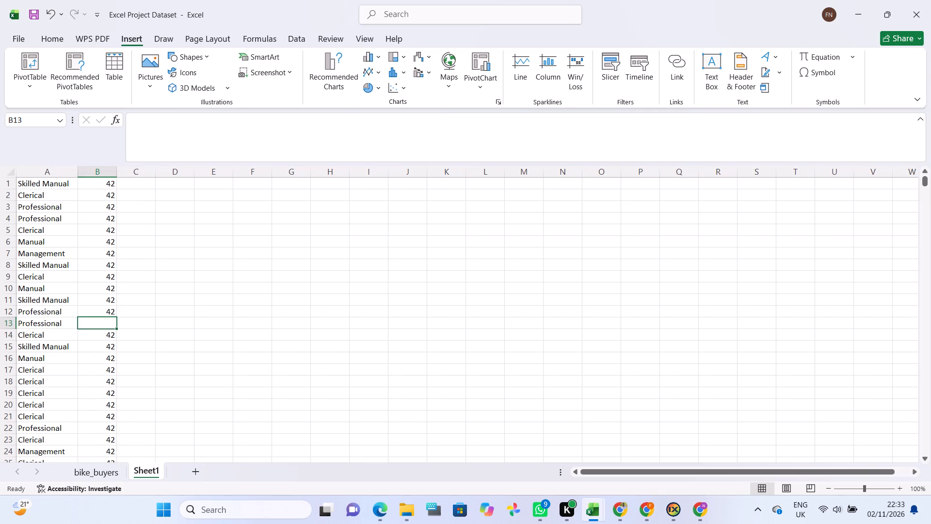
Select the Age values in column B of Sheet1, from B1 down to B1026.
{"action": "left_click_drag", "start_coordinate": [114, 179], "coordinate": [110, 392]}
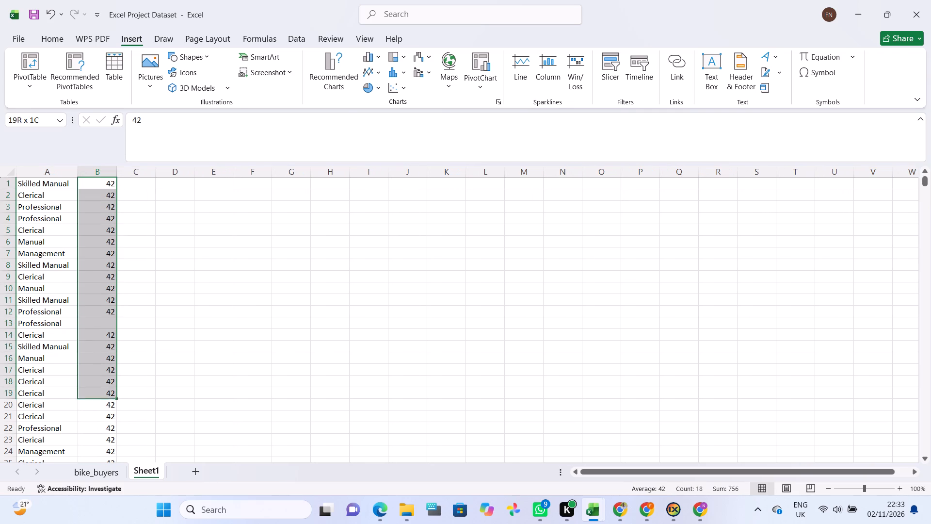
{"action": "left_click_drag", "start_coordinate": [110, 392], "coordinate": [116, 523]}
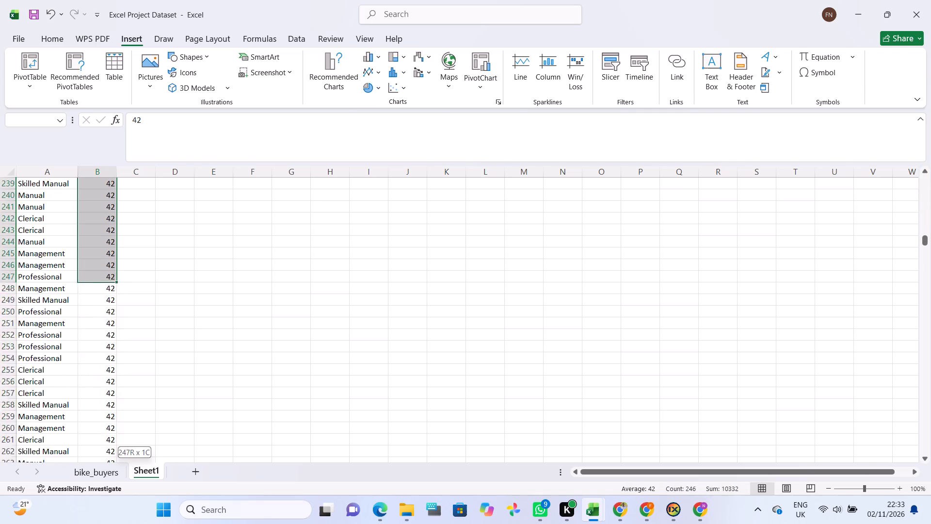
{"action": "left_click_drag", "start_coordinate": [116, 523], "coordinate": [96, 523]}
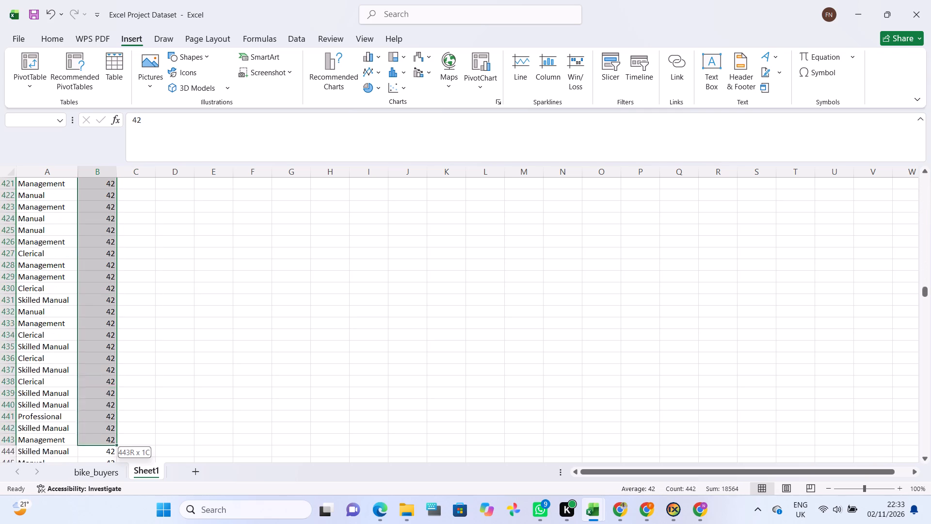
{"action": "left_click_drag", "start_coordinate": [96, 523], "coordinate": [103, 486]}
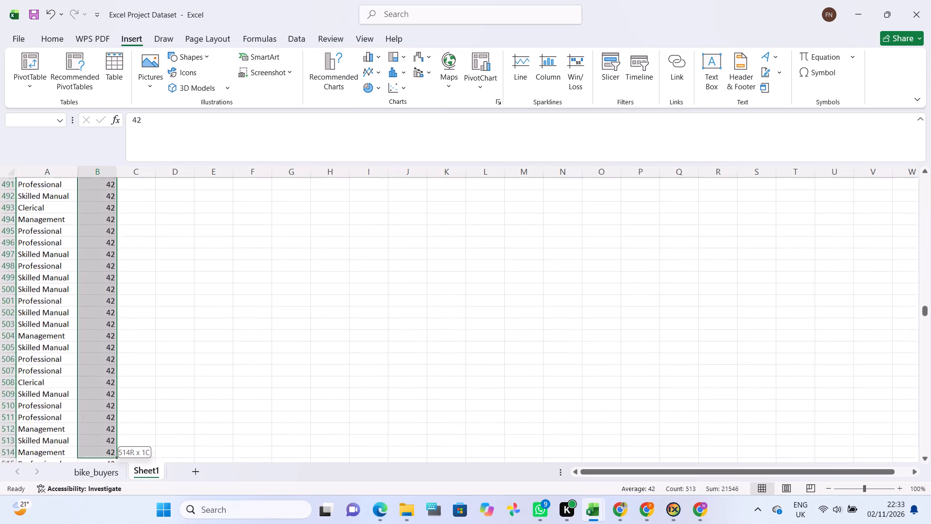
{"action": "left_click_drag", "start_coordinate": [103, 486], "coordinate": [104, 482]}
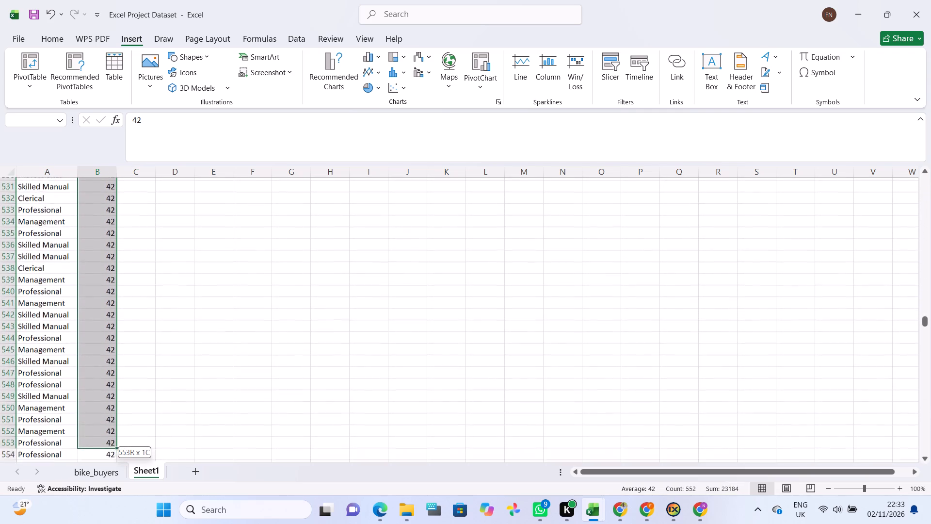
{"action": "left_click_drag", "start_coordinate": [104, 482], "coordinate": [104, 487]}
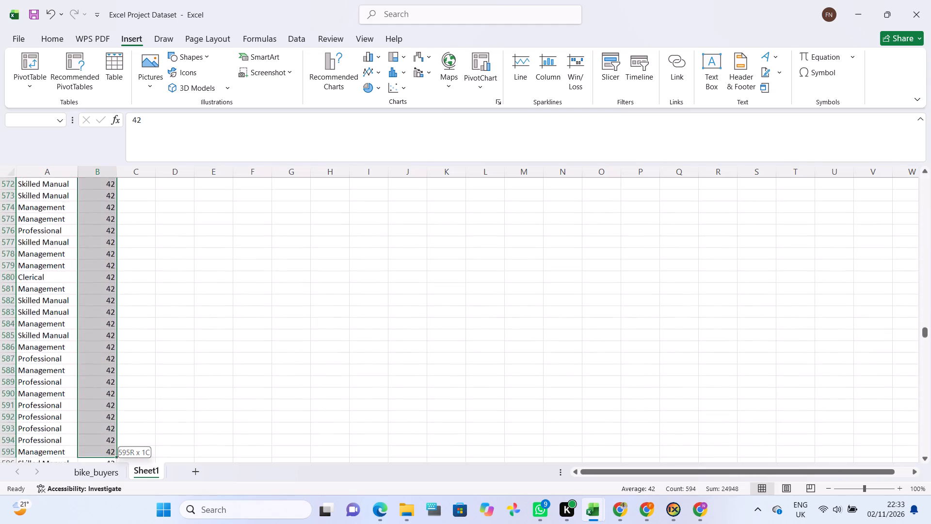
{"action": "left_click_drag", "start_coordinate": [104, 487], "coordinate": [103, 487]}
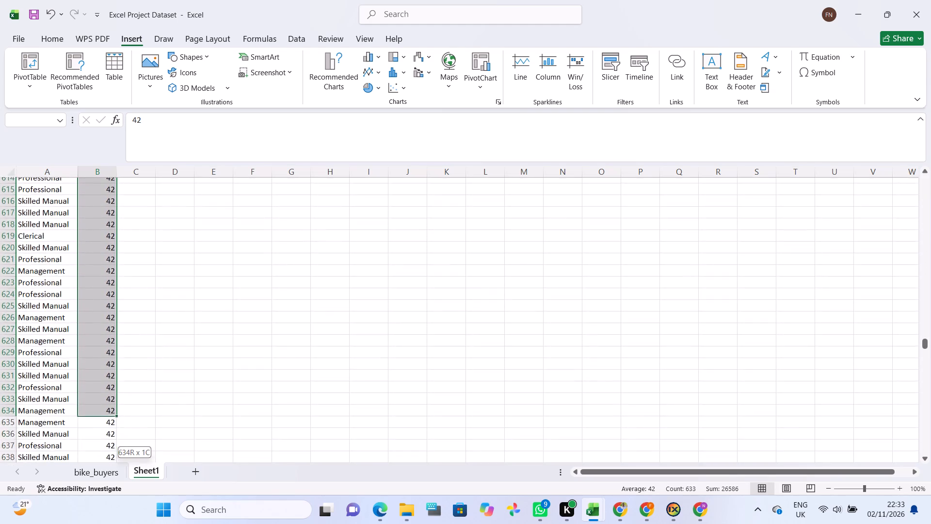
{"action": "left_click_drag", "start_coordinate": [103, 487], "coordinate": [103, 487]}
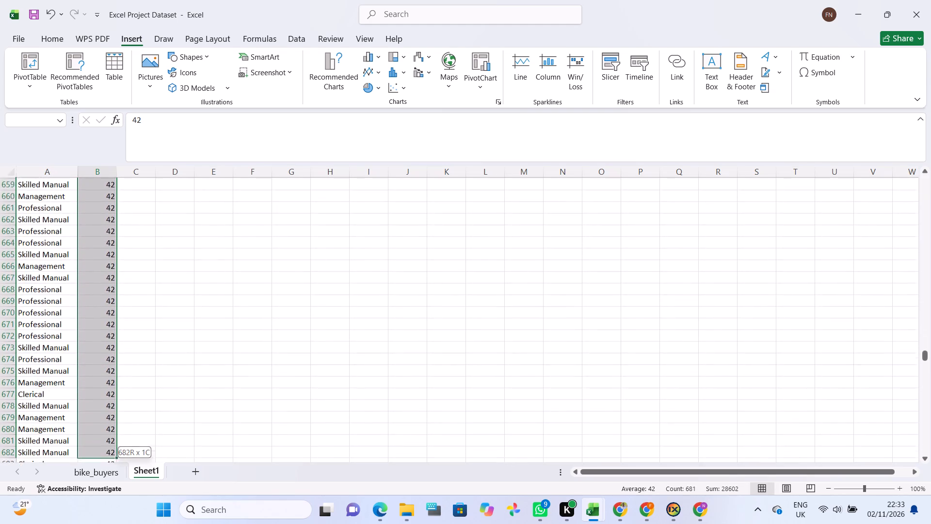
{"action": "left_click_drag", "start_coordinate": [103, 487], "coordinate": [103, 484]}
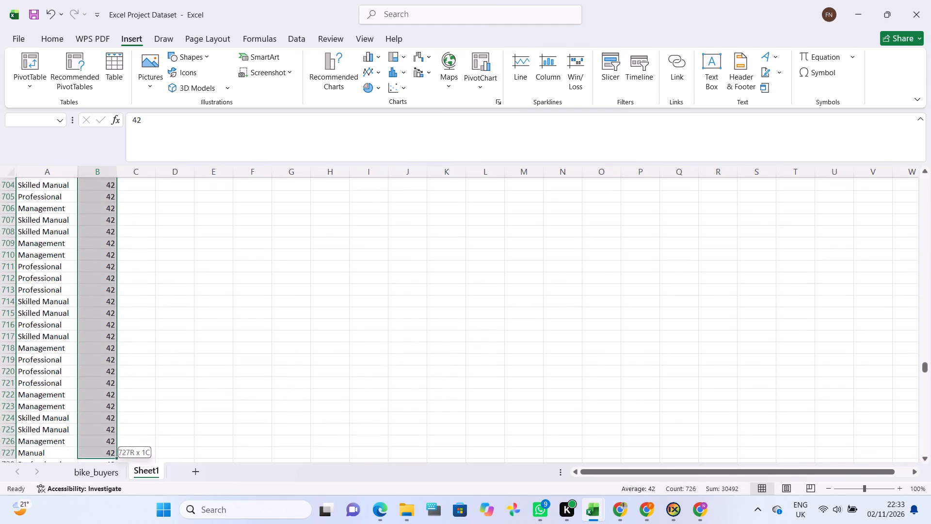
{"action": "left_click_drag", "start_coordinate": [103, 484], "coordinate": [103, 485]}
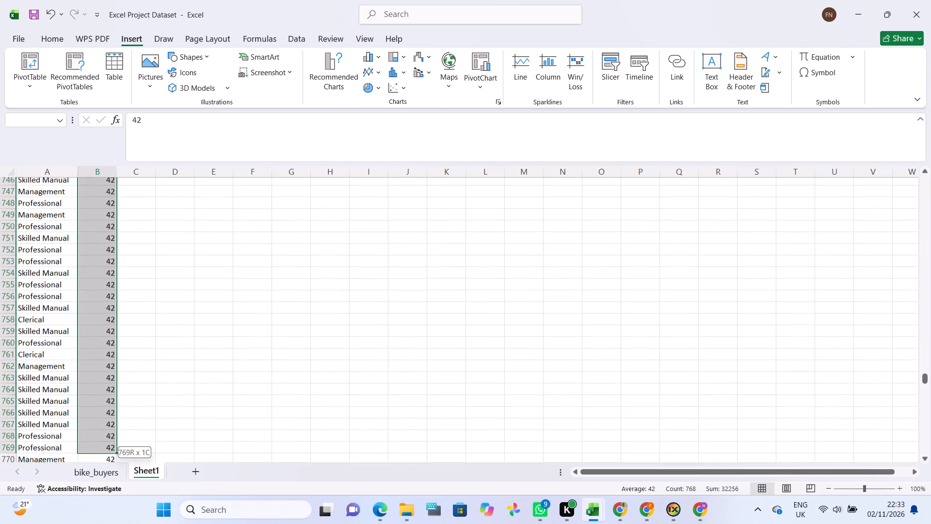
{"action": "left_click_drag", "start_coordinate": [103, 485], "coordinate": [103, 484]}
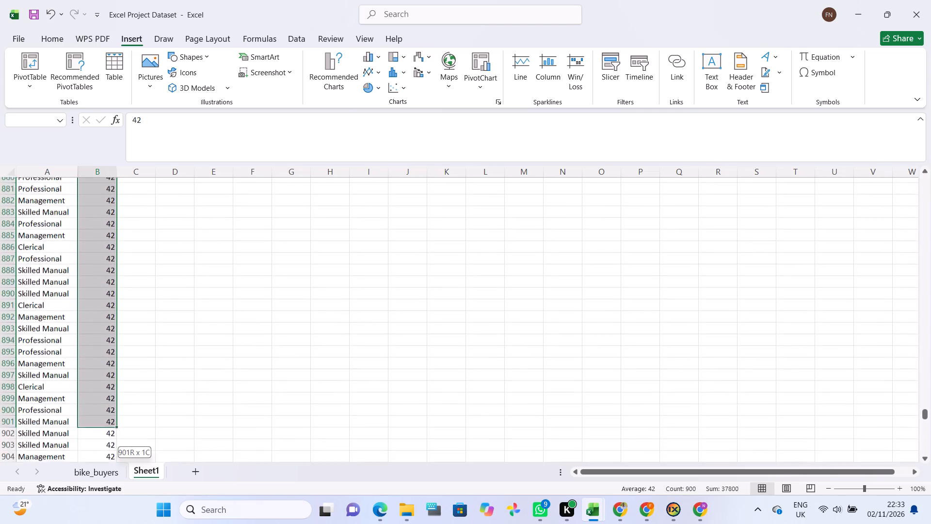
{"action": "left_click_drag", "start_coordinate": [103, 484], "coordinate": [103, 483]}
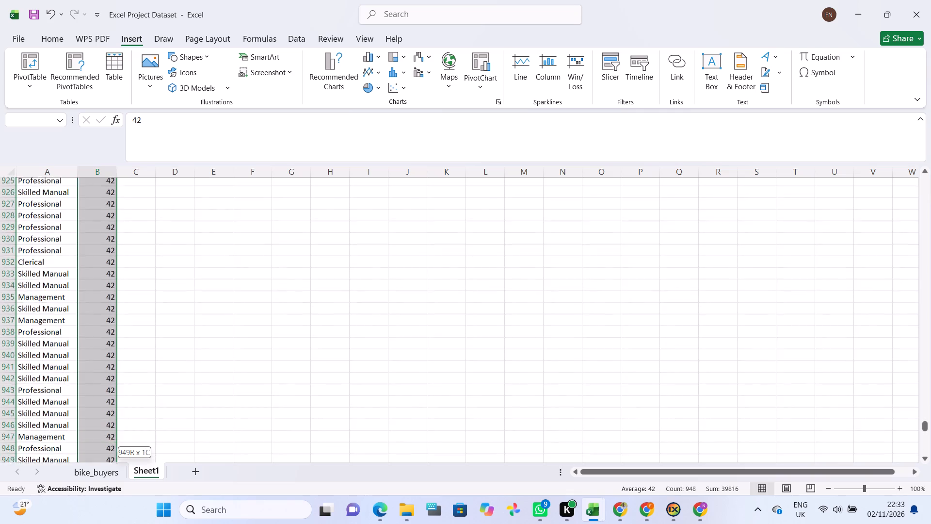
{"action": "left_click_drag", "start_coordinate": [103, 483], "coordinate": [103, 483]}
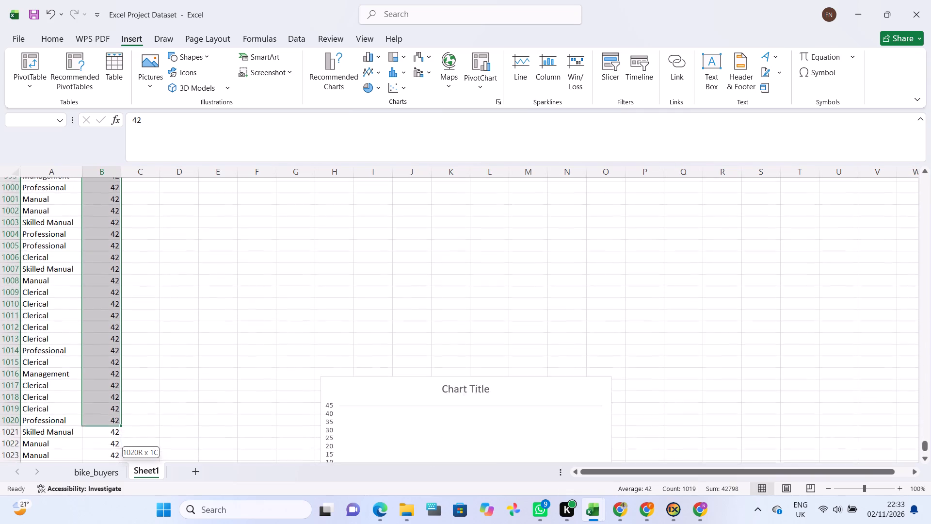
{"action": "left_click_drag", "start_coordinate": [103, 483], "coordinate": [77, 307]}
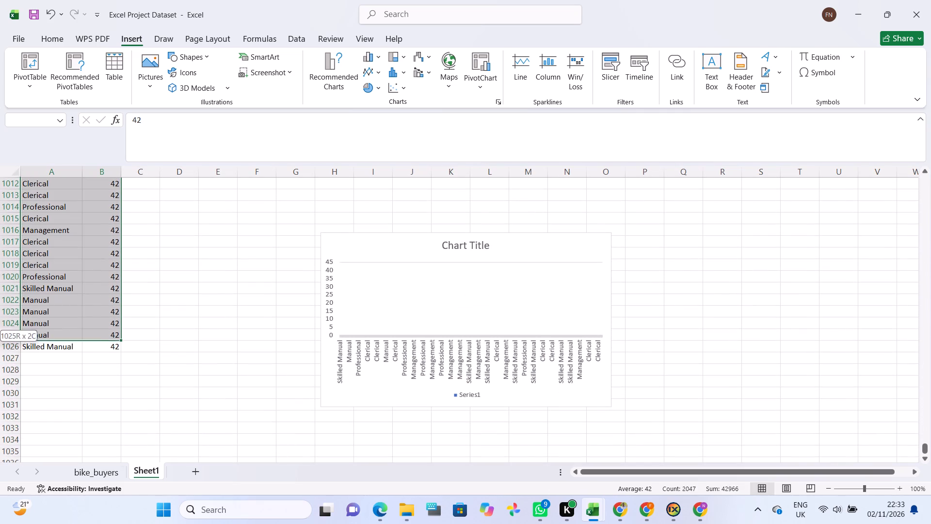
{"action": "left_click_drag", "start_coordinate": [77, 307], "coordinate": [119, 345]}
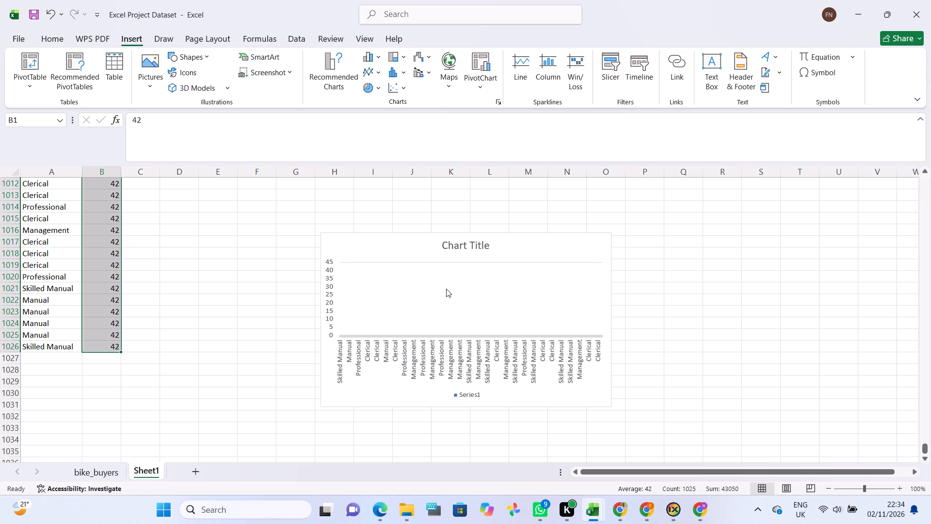
Undo the Sheet1 edits back past the charts, the pasted Age values and the pasted Occupation values.
{"action": "triple_click", "coordinate": [46, 8]}
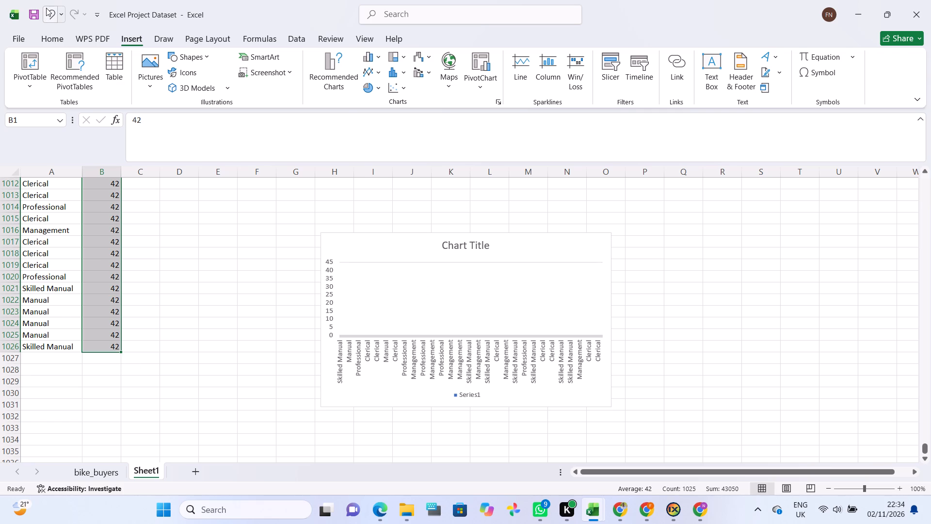
{"action": "double_click", "coordinate": [46, 8]}
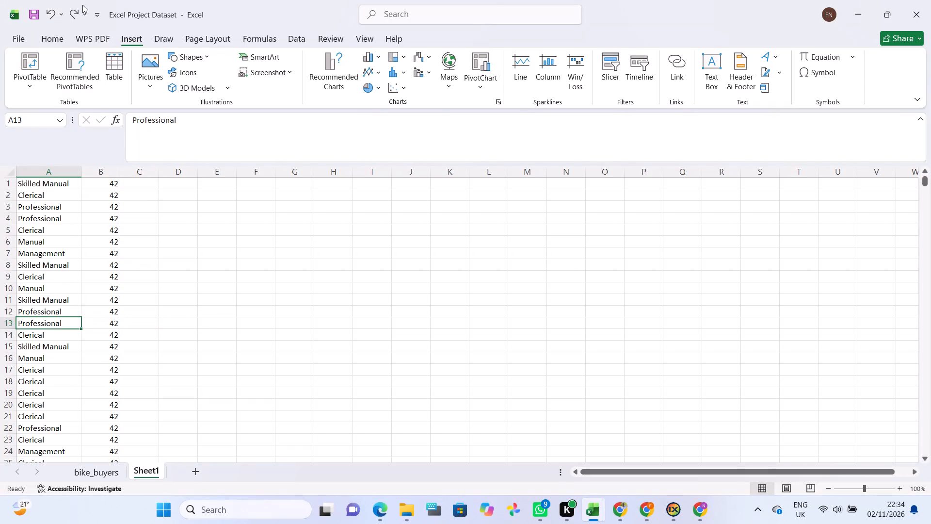
{"action": "left_click", "coordinate": [57, 15]}
{"action": "triple_click", "coordinate": [57, 15]}
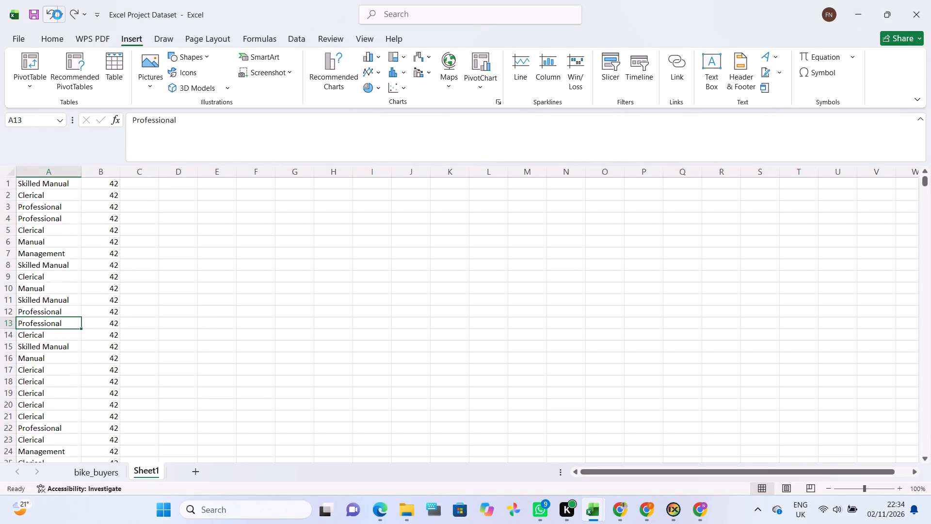
{"action": "triple_click", "coordinate": [57, 15]}
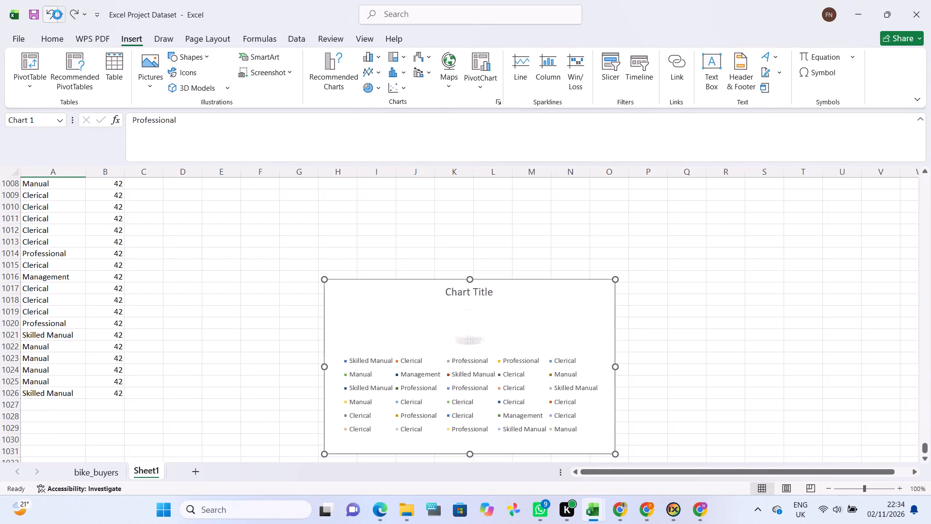
{"action": "scroll", "coordinate": [186, 240], "scroll_direction": "right", "scroll_amount": 1}
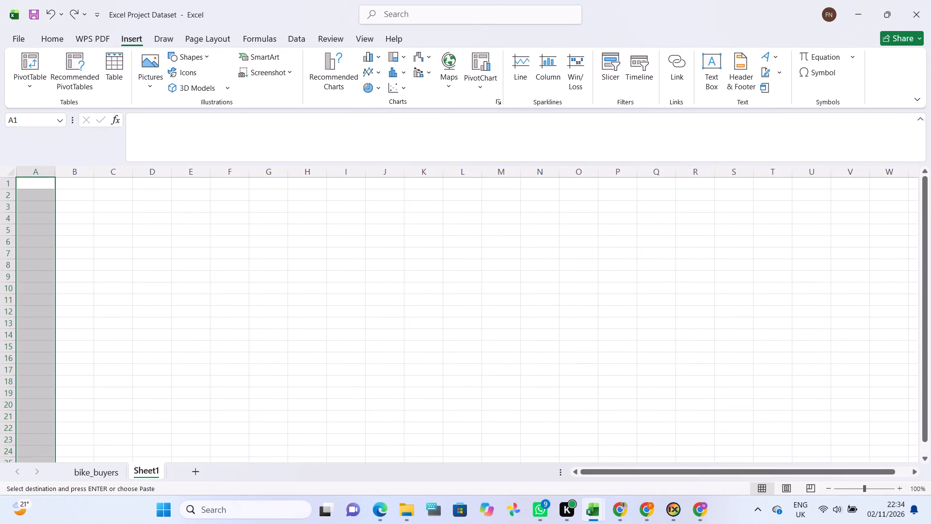
Redo the paste of the Occupation values into column A of Sheet1 and the widening of that column.
{"action": "left_click", "coordinate": [79, 12]}
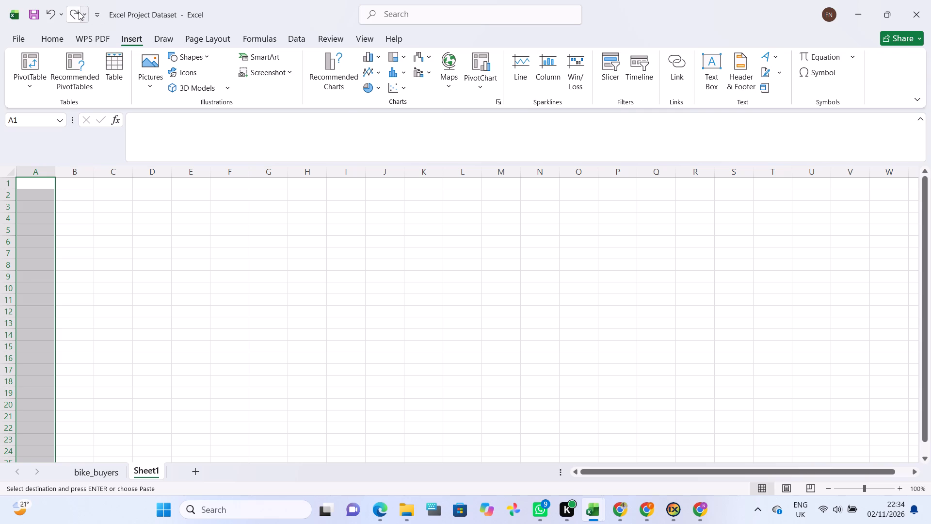
{"action": "left_click", "coordinate": [75, 12]}
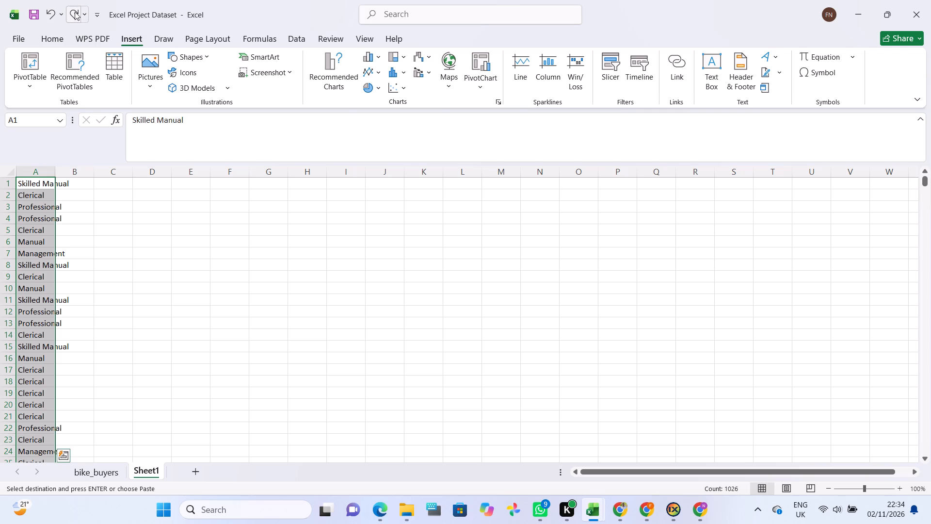
{"action": "left_click", "coordinate": [73, 15]}
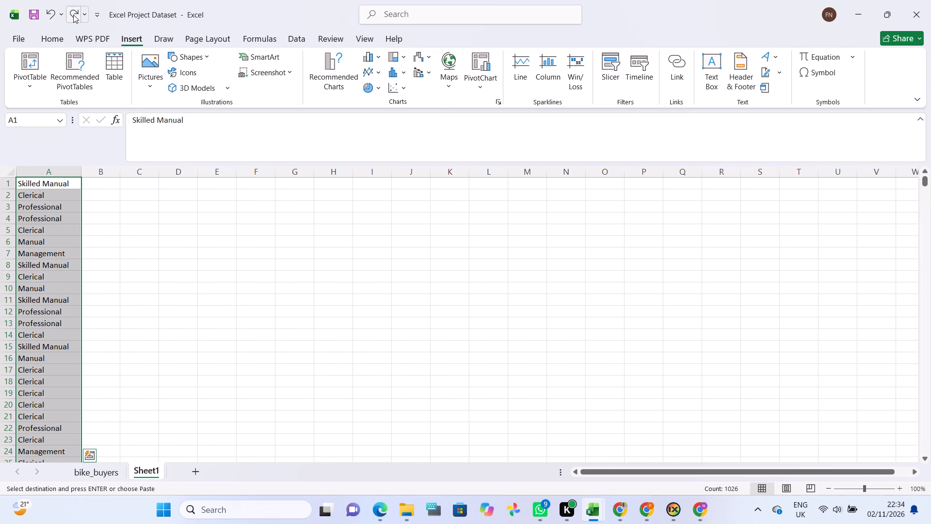
{"action": "scroll", "coordinate": [189, 263], "scroll_direction": "up", "scroll_amount": 3}
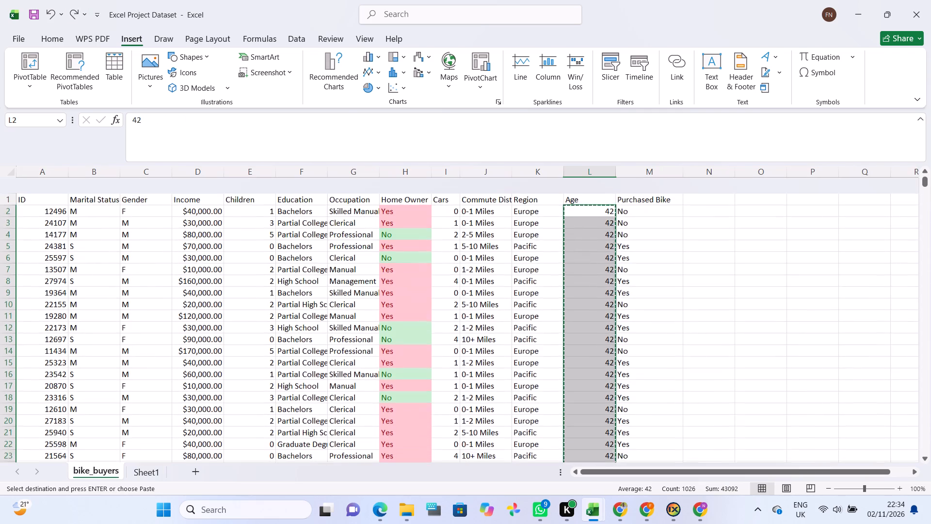
{"action": "scroll", "coordinate": [189, 263], "scroll_direction": "up", "scroll_amount": 5}
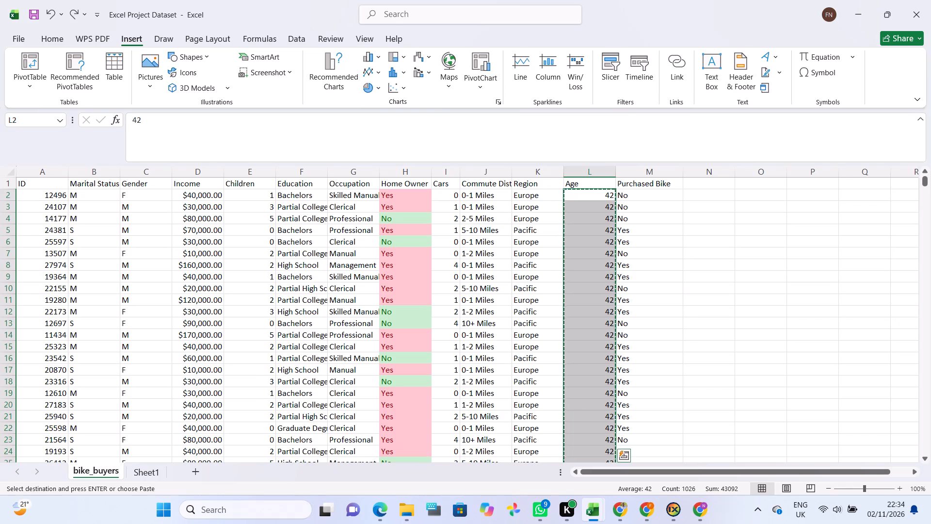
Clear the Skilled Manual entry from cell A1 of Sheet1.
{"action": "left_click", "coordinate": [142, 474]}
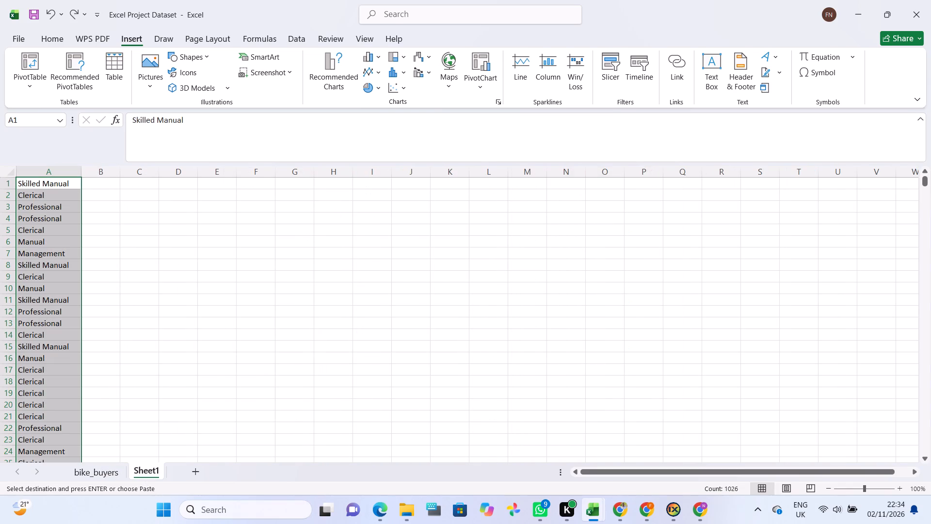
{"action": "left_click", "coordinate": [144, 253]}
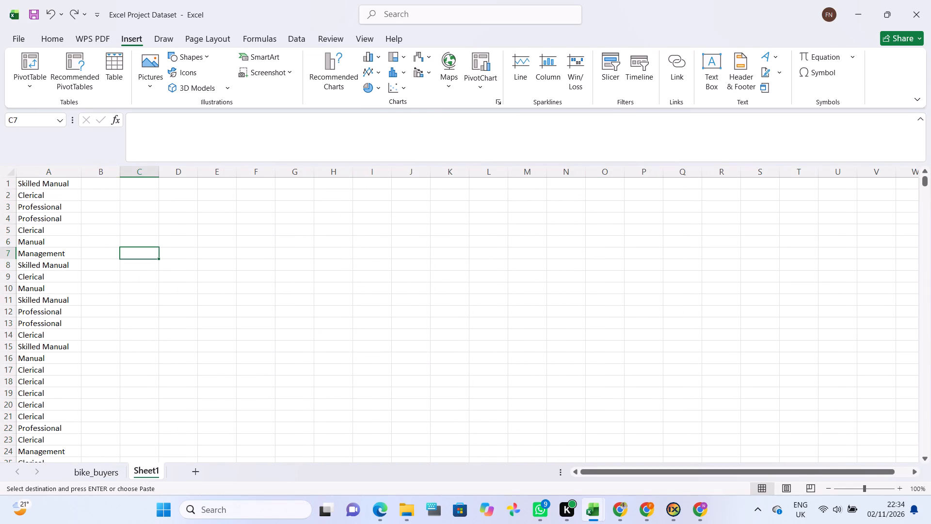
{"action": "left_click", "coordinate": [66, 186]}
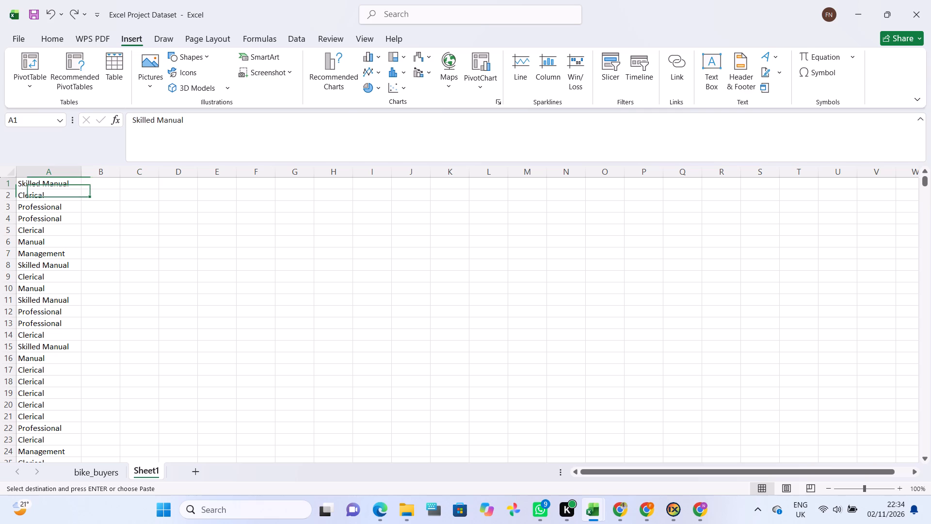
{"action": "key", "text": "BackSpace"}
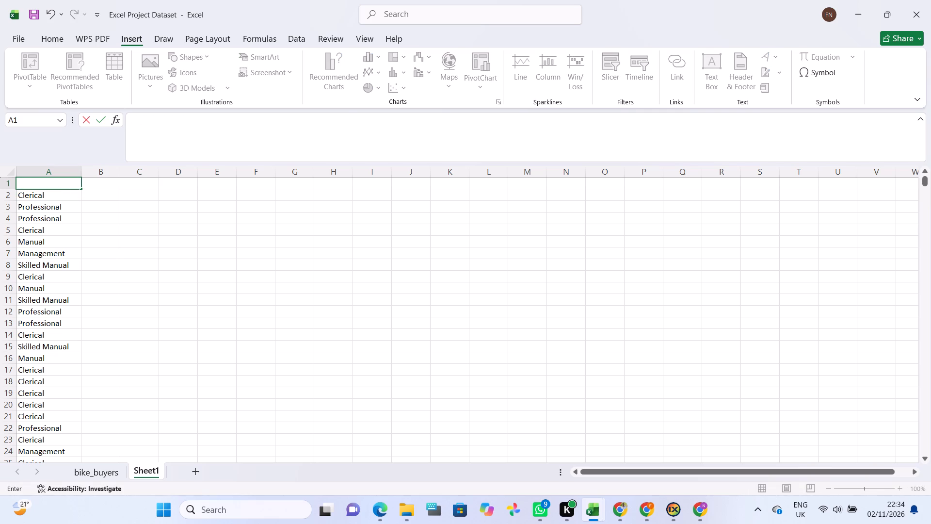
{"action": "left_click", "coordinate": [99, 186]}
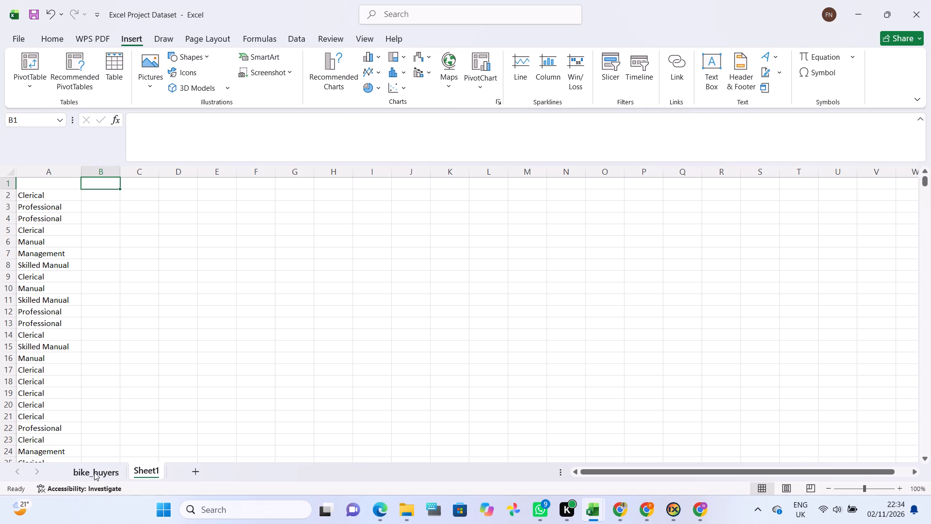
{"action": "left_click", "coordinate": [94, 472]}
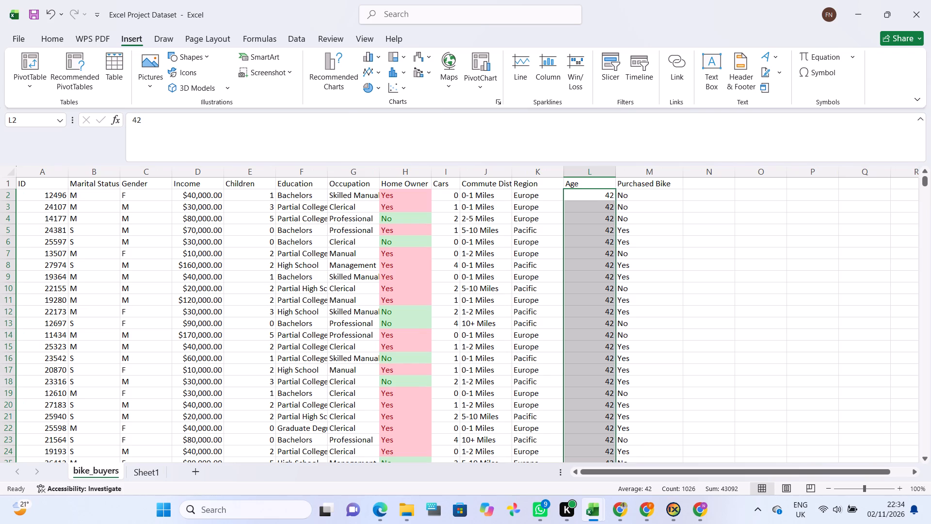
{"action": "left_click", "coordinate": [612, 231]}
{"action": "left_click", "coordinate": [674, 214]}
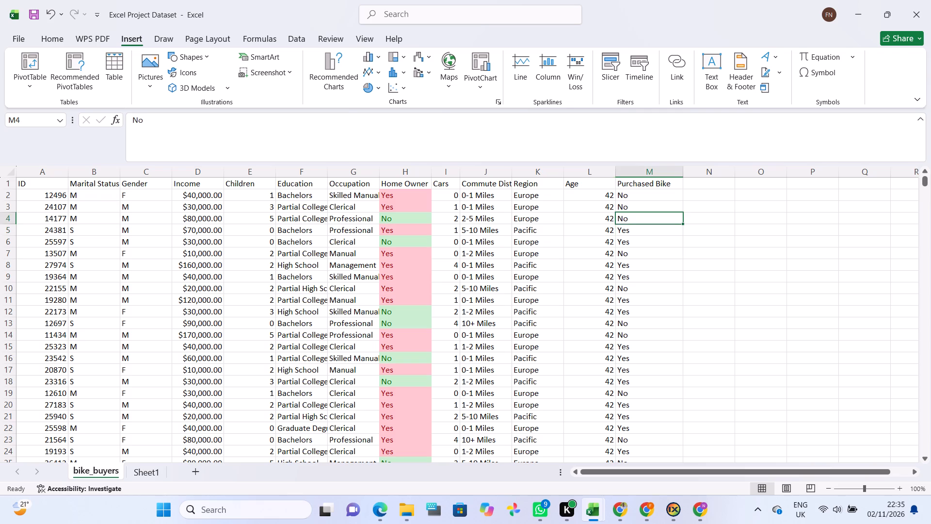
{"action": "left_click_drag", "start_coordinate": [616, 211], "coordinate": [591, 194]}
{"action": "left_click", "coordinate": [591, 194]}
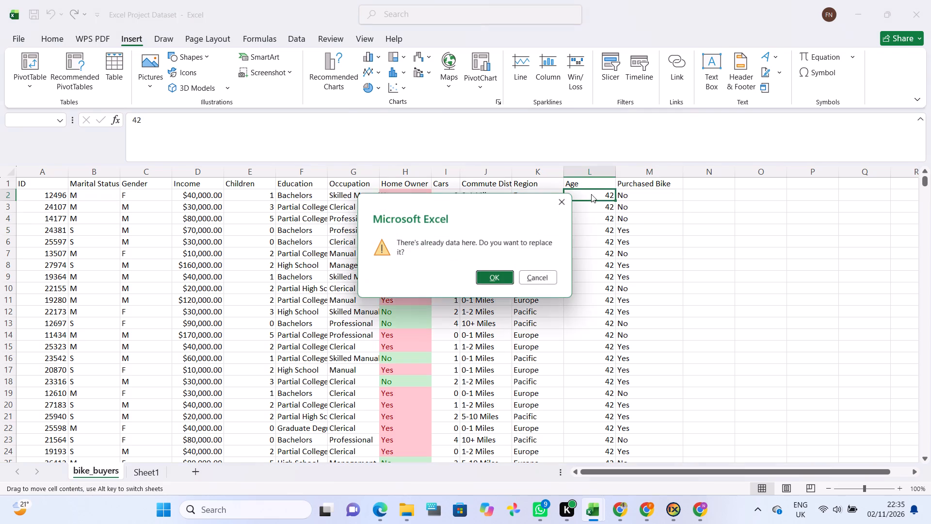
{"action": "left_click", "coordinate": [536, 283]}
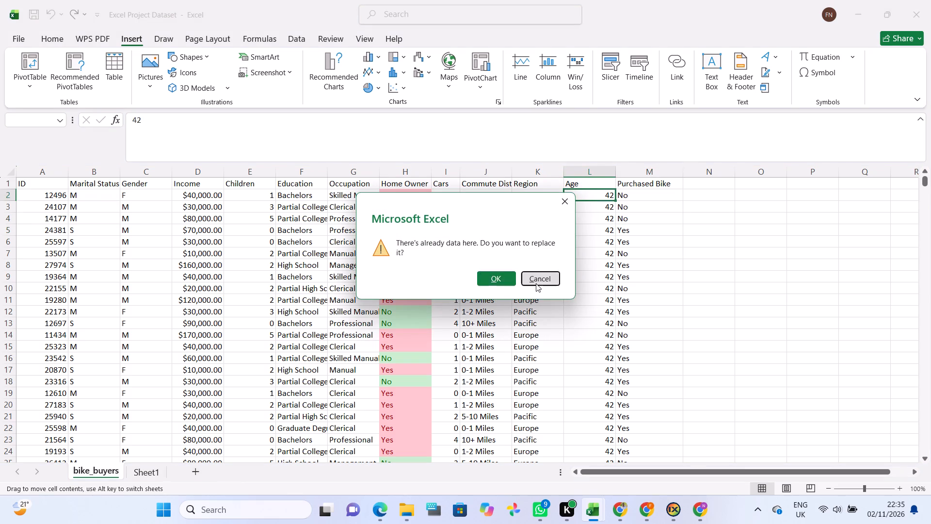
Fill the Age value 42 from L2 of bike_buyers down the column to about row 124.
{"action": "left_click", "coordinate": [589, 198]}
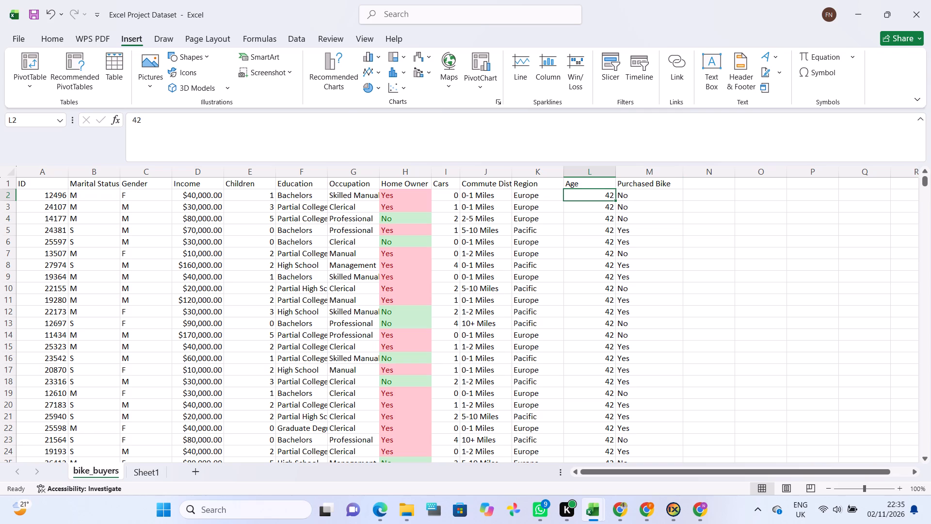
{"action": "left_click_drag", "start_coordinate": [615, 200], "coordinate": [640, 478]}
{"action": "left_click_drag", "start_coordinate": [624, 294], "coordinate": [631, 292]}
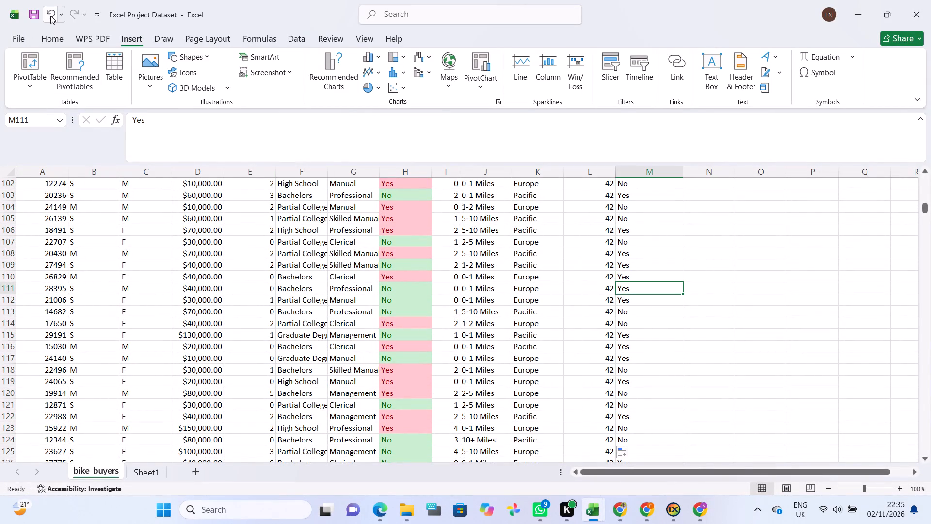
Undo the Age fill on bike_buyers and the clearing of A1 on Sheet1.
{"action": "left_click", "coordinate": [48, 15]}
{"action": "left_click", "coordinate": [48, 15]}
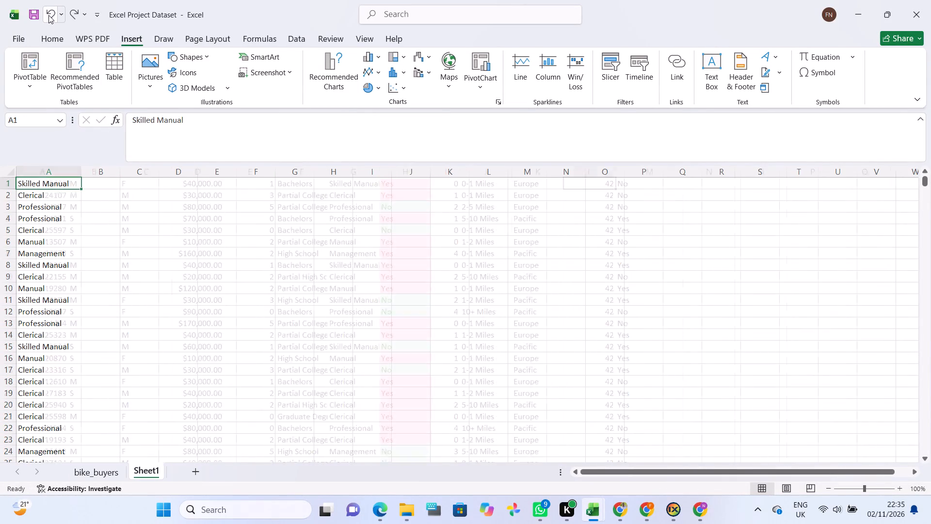
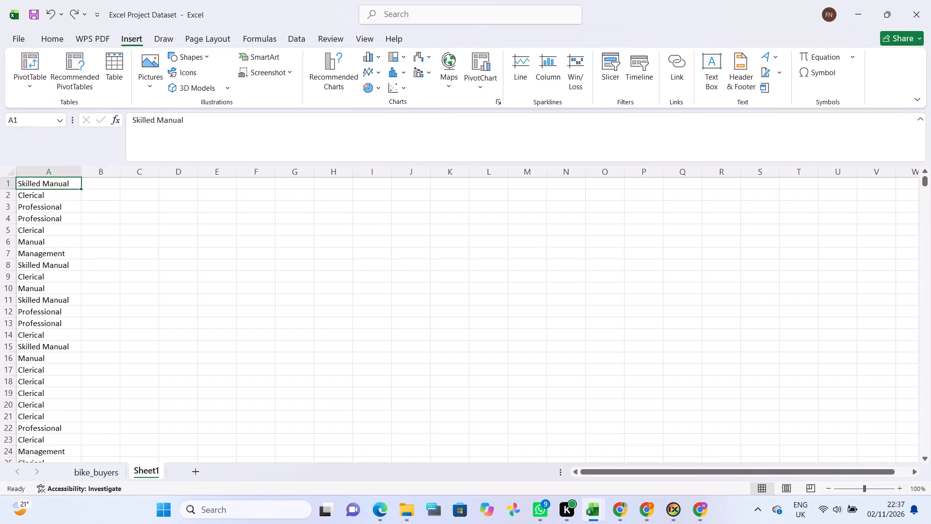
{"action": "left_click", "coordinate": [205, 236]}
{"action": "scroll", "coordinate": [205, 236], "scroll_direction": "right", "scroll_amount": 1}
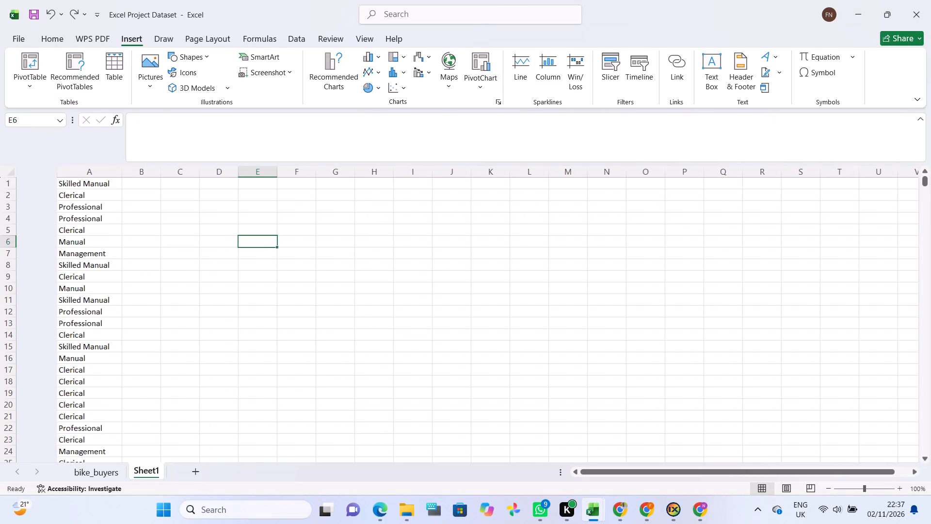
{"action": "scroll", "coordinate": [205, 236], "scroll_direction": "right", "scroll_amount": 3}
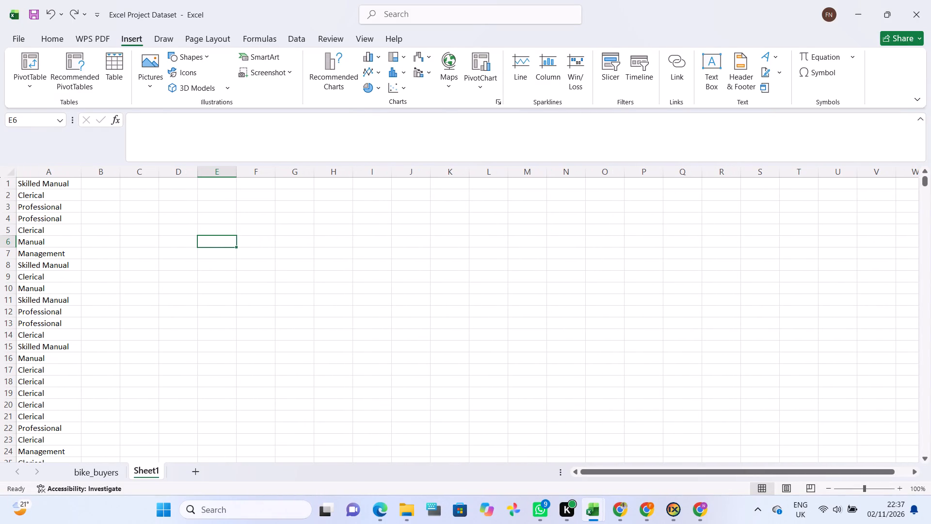
Undo the remaining fill of 42 in the Age column of bike_buyers.
{"action": "left_click", "coordinate": [98, 467]}
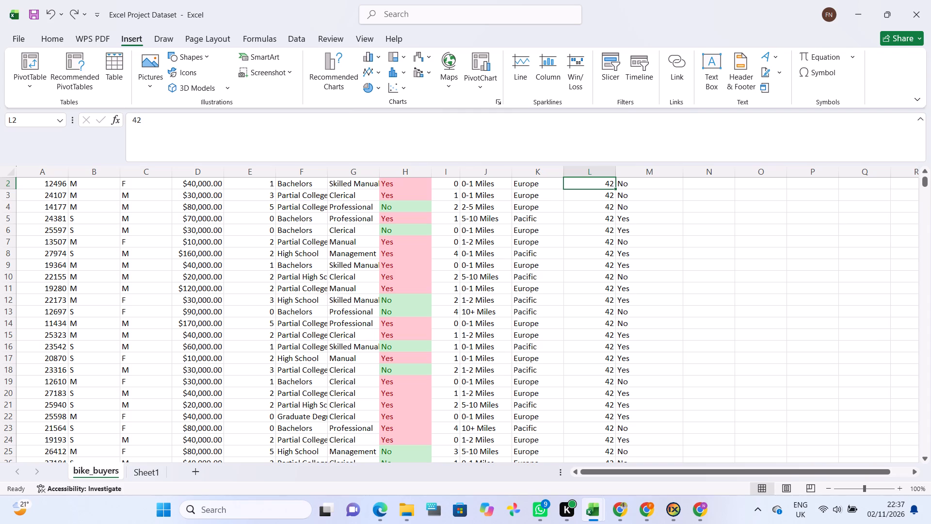
{"action": "scroll", "coordinate": [607, 236], "scroll_direction": "up", "scroll_amount": 1}
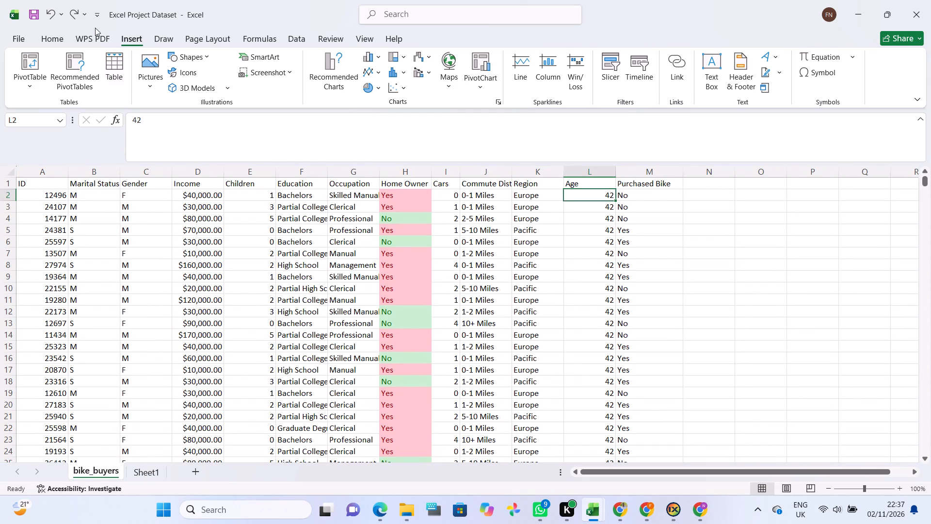
{"action": "left_click", "coordinate": [53, 14]}
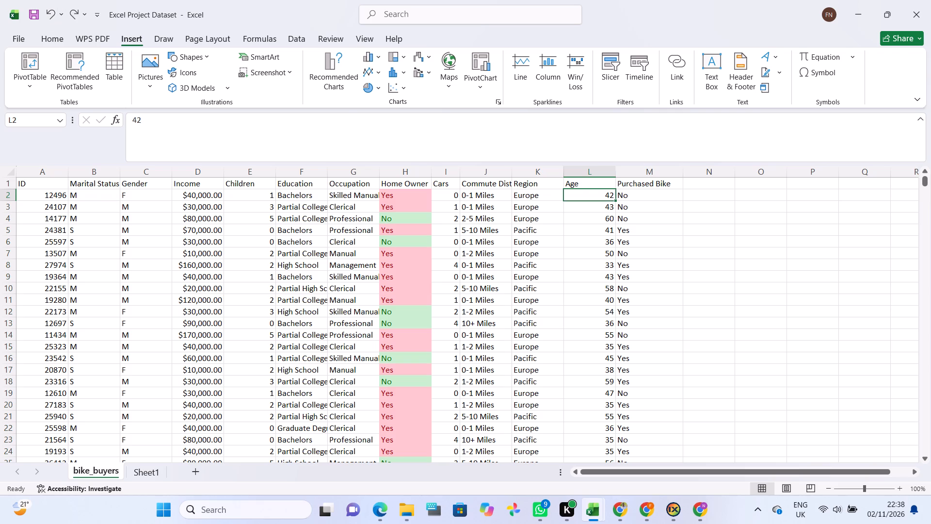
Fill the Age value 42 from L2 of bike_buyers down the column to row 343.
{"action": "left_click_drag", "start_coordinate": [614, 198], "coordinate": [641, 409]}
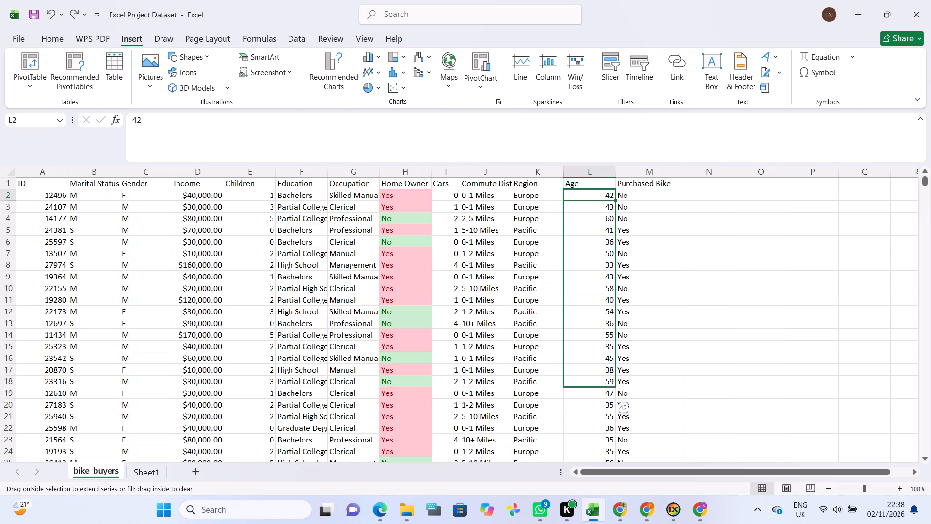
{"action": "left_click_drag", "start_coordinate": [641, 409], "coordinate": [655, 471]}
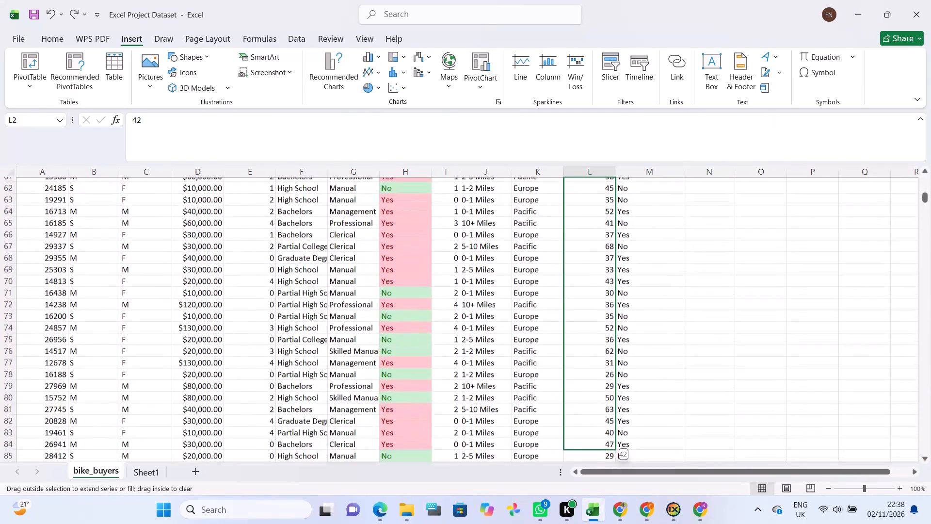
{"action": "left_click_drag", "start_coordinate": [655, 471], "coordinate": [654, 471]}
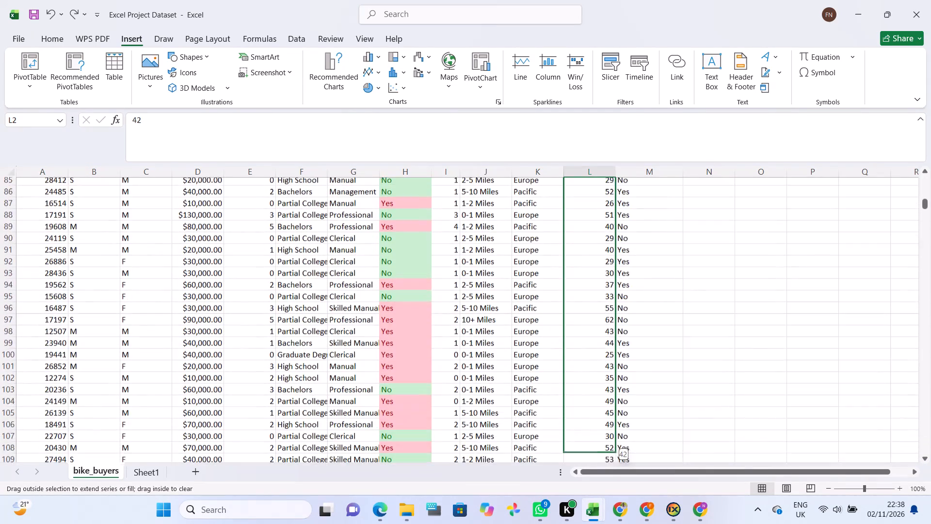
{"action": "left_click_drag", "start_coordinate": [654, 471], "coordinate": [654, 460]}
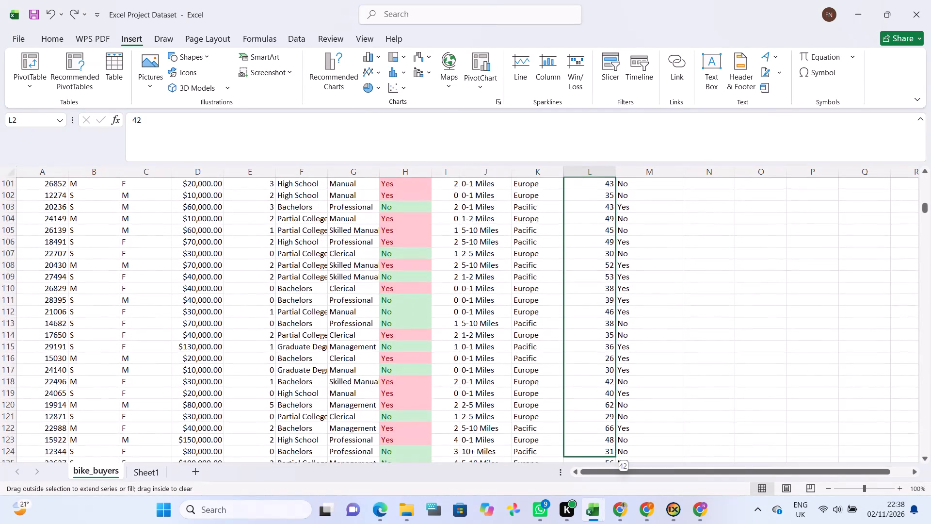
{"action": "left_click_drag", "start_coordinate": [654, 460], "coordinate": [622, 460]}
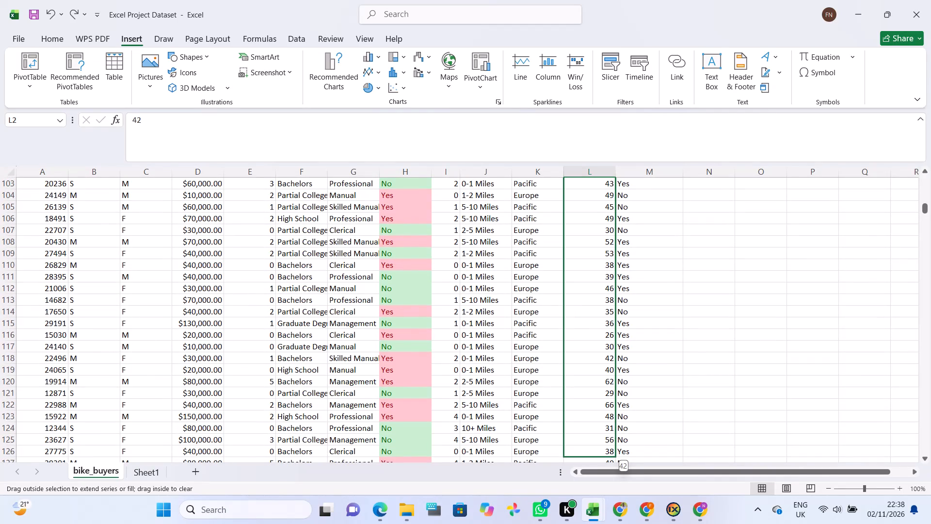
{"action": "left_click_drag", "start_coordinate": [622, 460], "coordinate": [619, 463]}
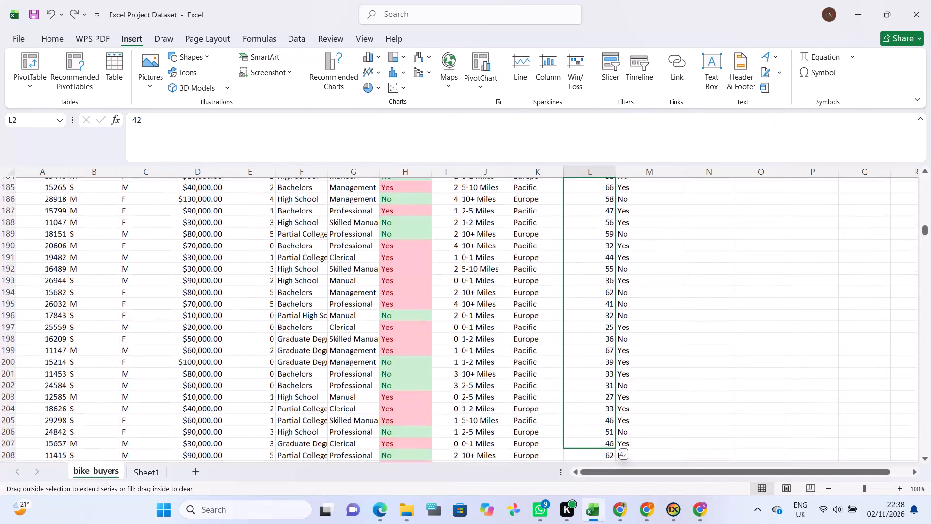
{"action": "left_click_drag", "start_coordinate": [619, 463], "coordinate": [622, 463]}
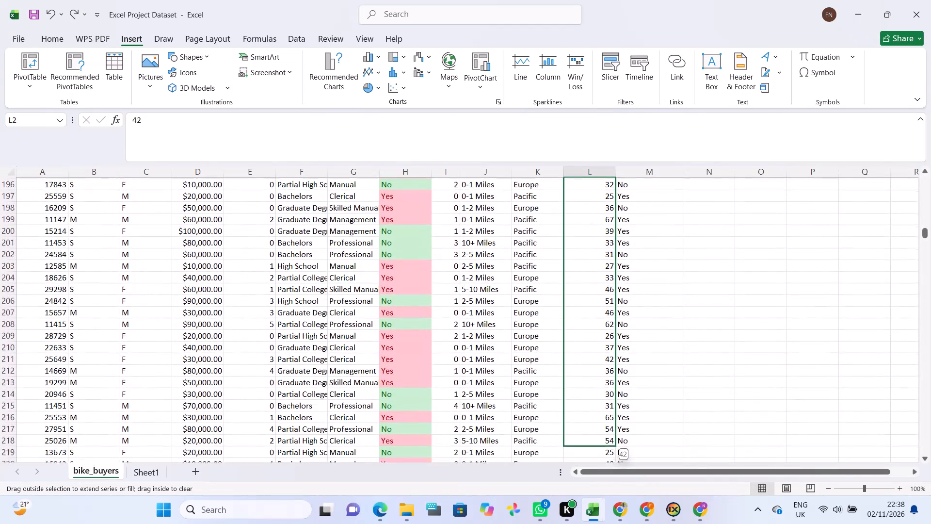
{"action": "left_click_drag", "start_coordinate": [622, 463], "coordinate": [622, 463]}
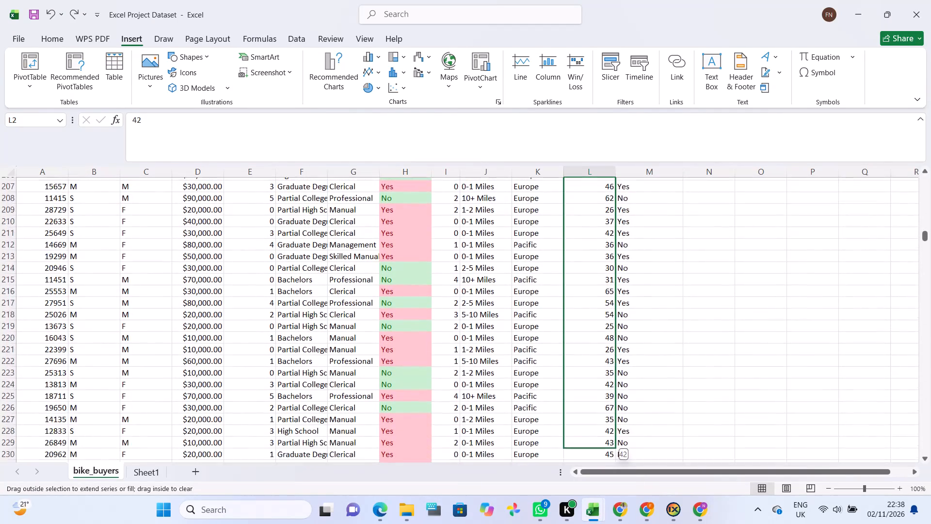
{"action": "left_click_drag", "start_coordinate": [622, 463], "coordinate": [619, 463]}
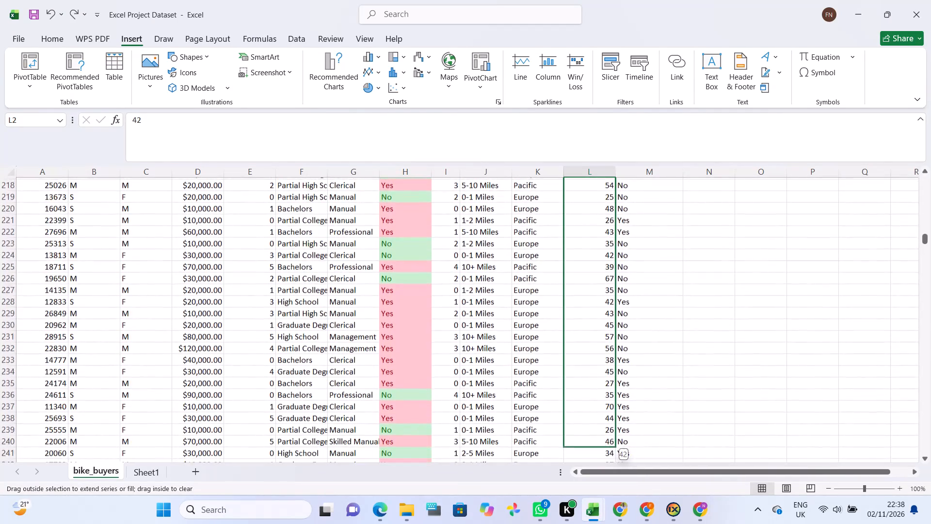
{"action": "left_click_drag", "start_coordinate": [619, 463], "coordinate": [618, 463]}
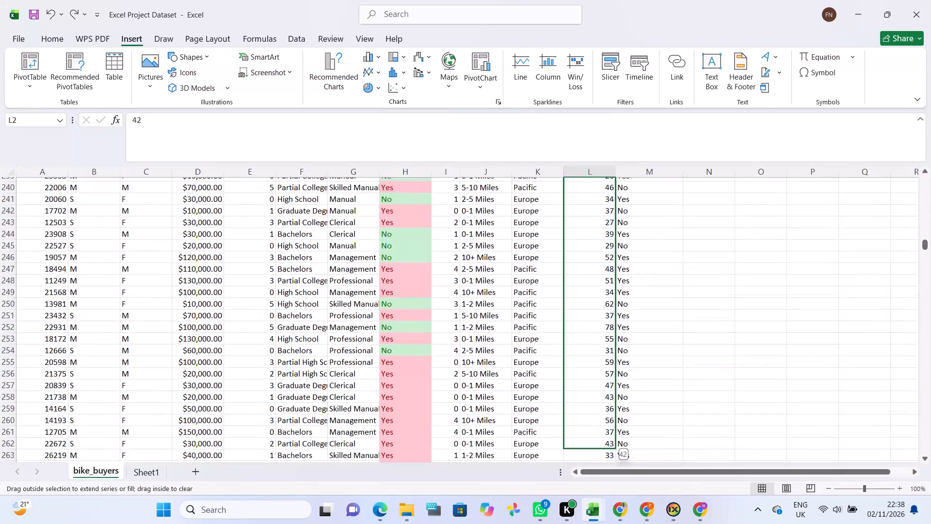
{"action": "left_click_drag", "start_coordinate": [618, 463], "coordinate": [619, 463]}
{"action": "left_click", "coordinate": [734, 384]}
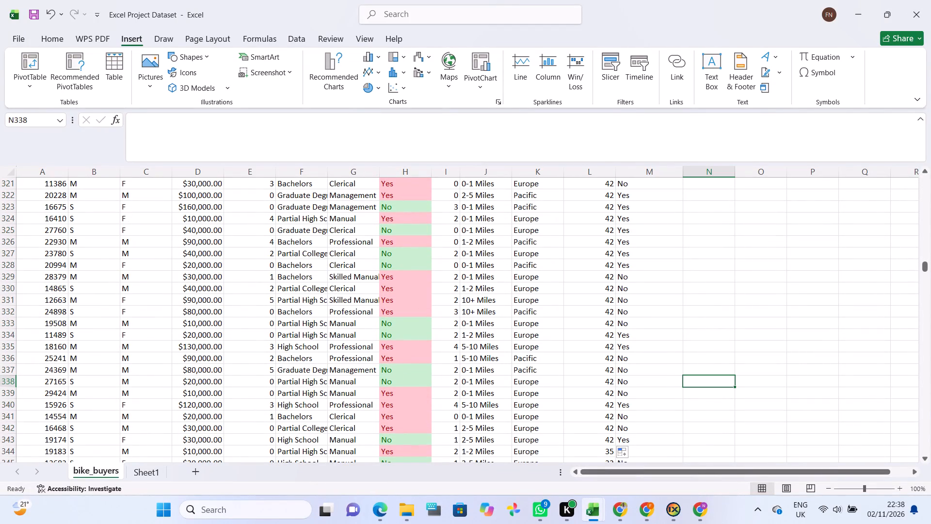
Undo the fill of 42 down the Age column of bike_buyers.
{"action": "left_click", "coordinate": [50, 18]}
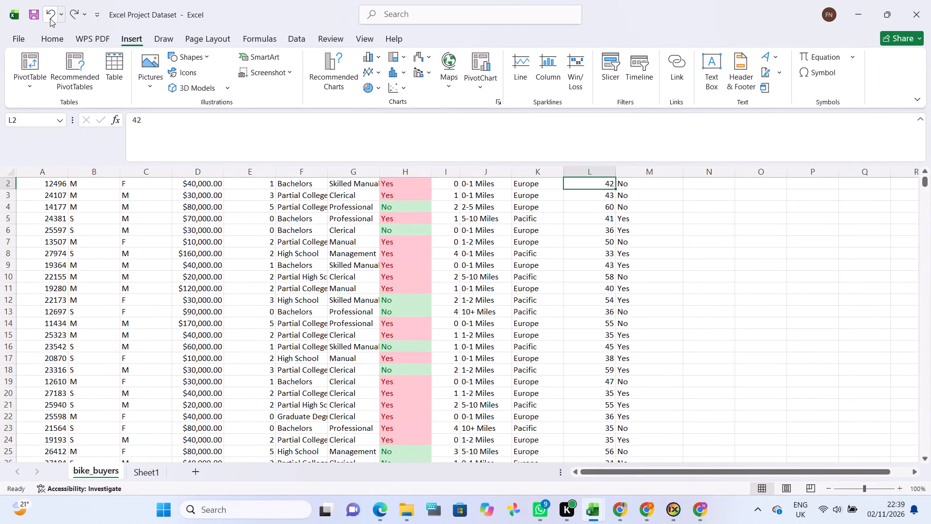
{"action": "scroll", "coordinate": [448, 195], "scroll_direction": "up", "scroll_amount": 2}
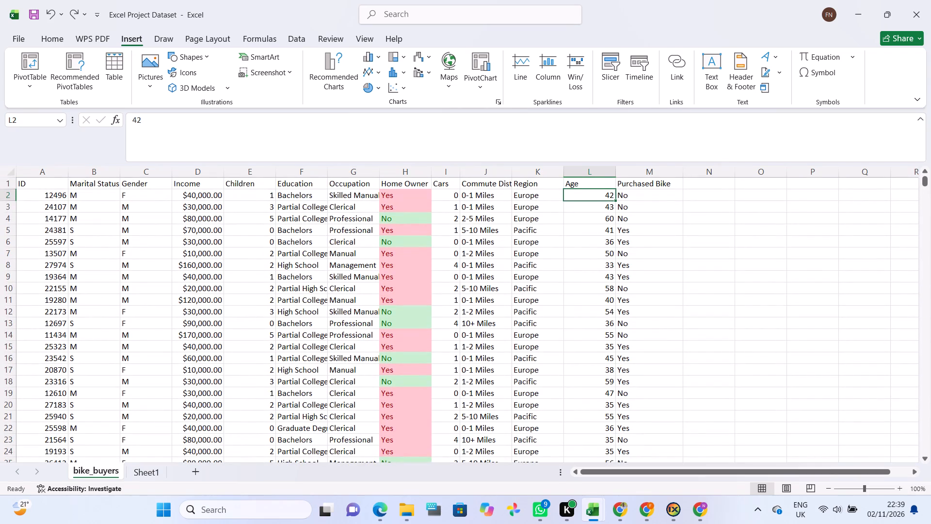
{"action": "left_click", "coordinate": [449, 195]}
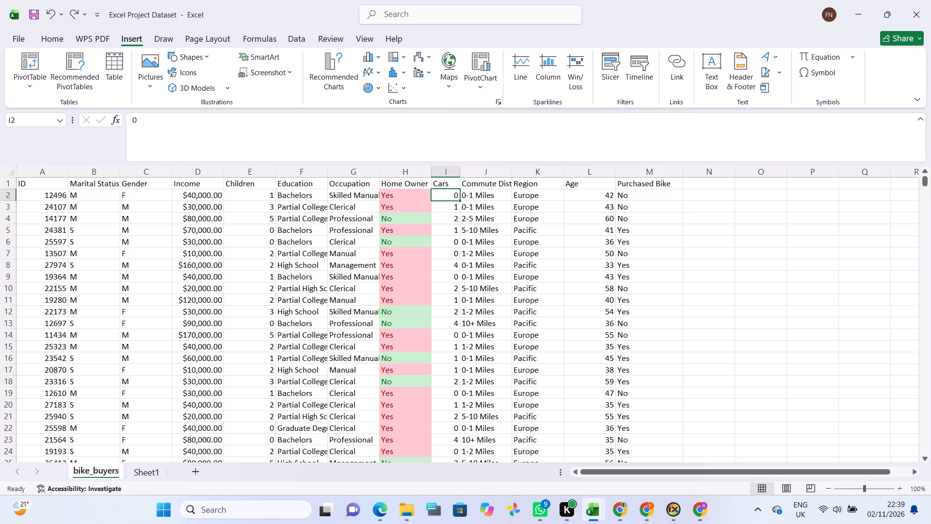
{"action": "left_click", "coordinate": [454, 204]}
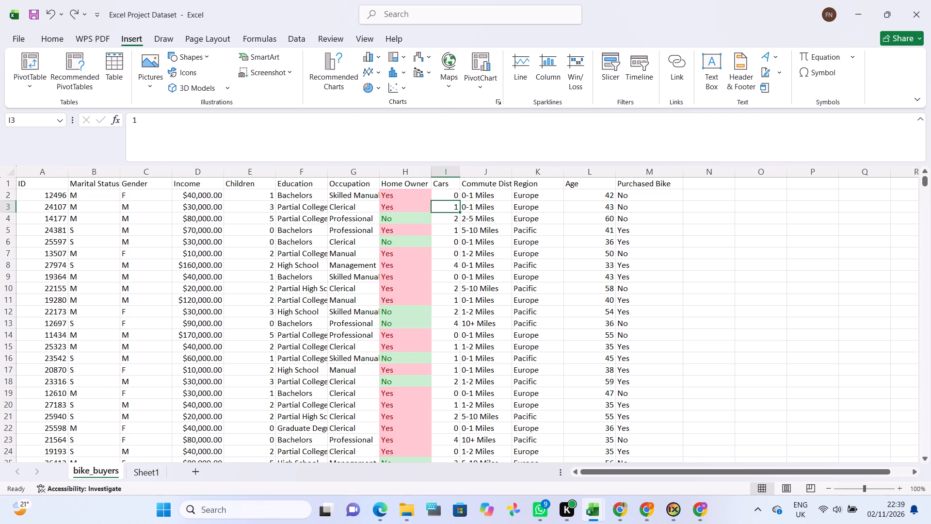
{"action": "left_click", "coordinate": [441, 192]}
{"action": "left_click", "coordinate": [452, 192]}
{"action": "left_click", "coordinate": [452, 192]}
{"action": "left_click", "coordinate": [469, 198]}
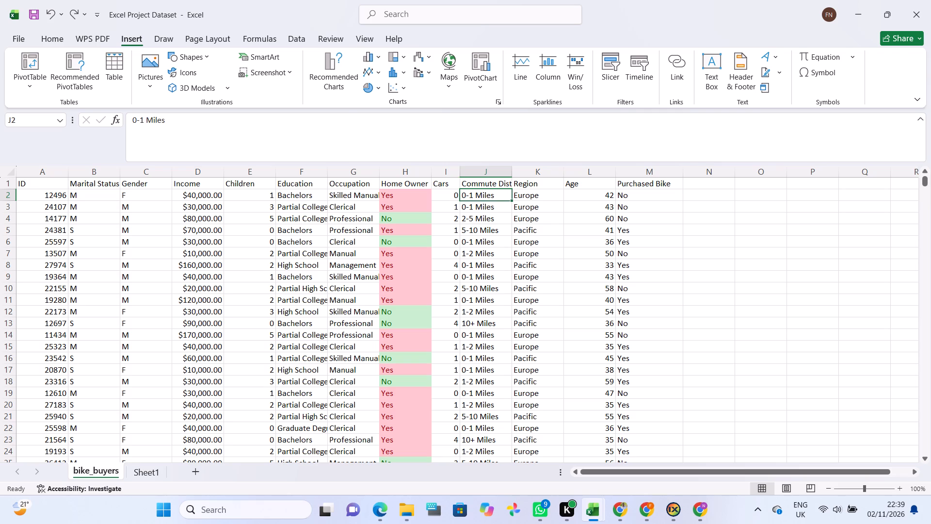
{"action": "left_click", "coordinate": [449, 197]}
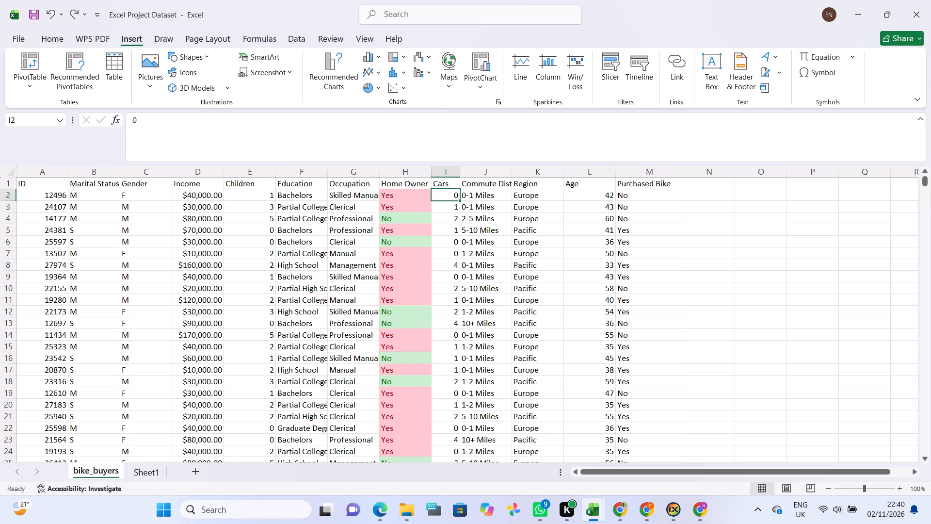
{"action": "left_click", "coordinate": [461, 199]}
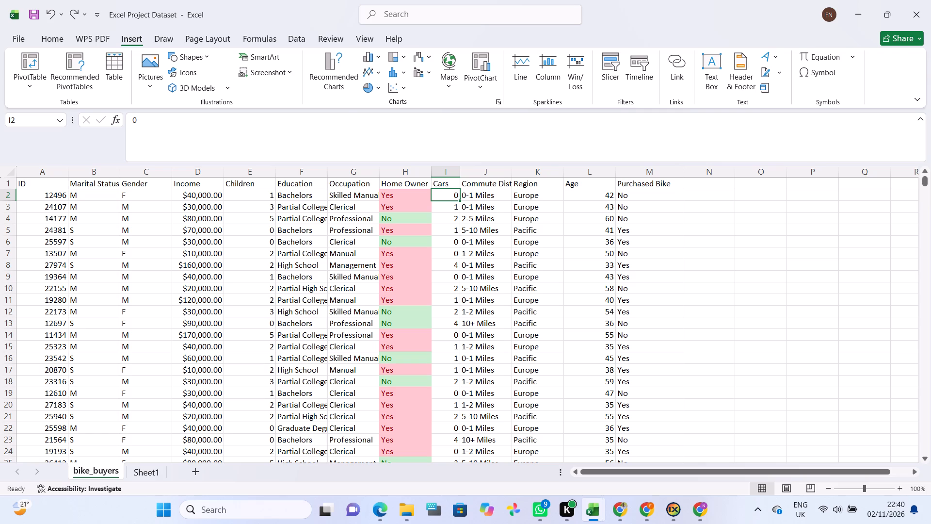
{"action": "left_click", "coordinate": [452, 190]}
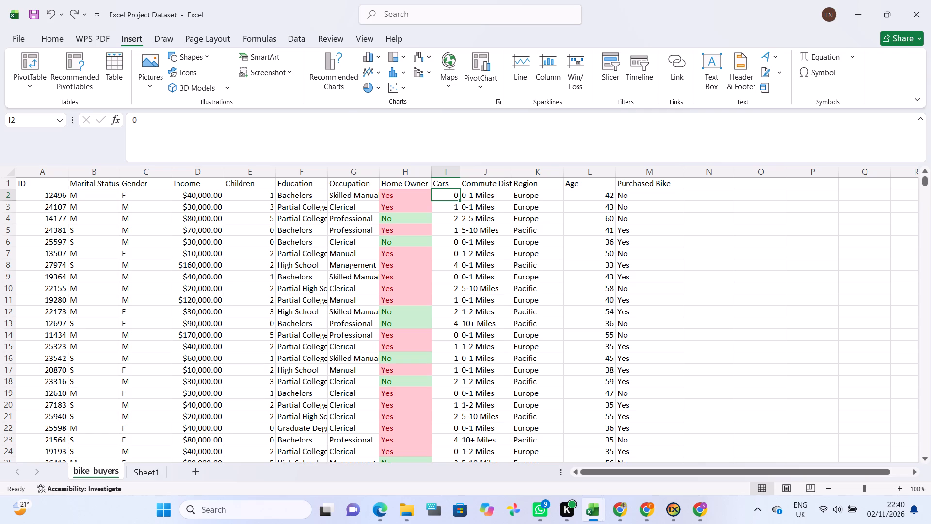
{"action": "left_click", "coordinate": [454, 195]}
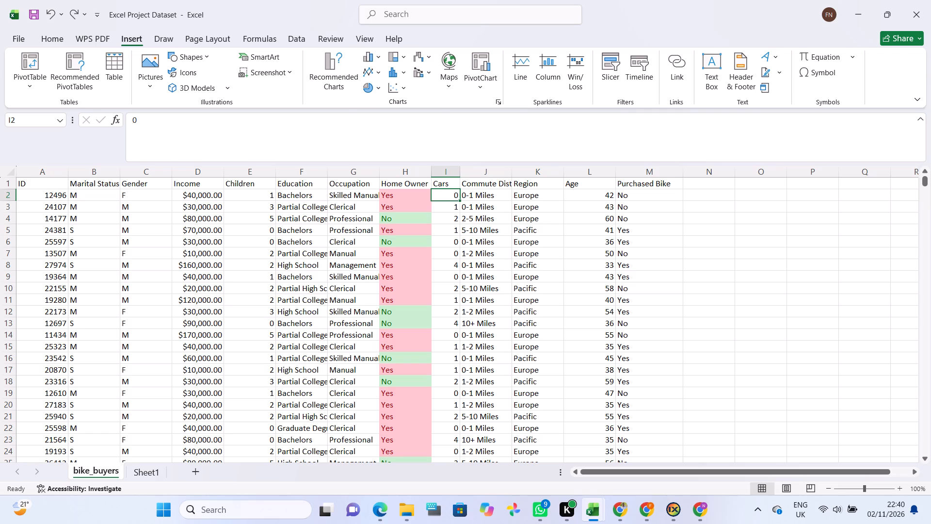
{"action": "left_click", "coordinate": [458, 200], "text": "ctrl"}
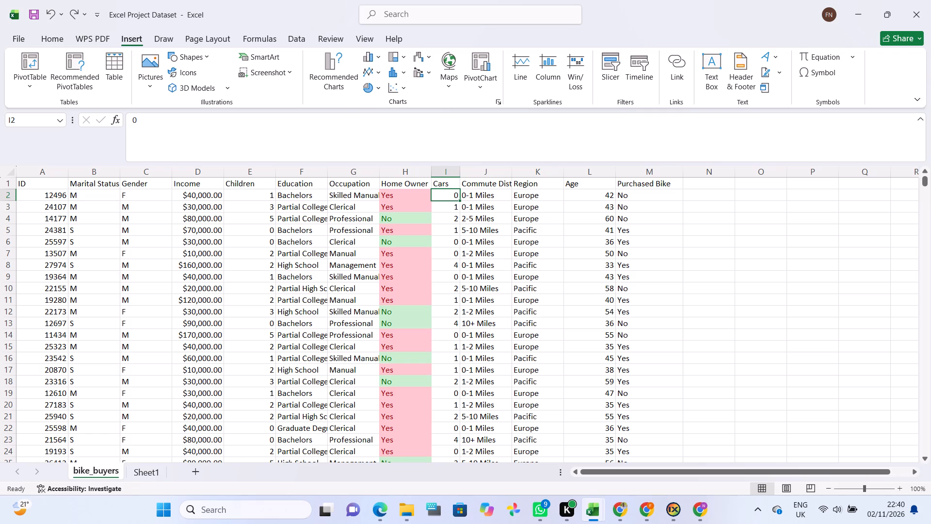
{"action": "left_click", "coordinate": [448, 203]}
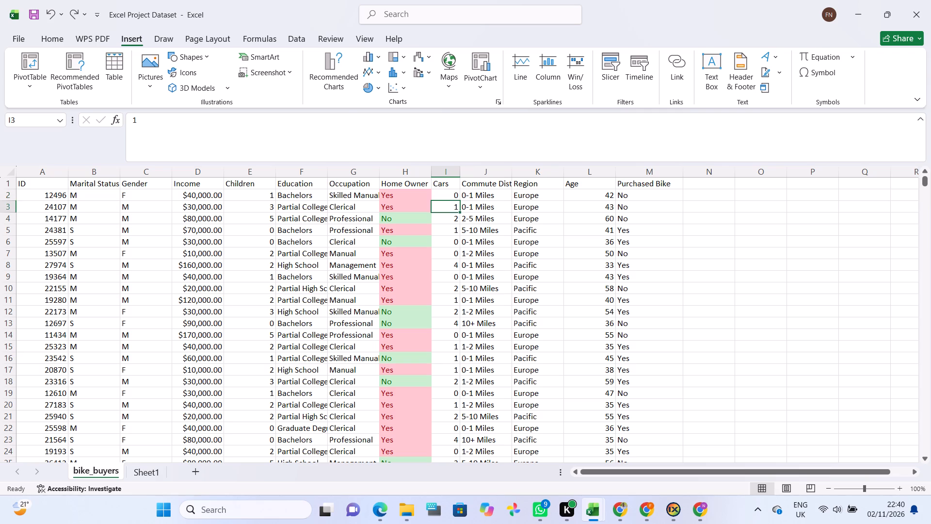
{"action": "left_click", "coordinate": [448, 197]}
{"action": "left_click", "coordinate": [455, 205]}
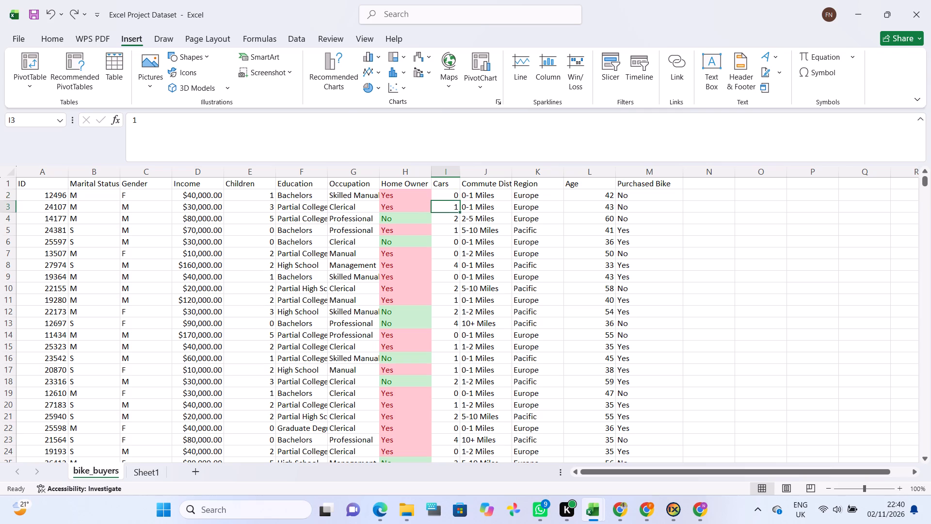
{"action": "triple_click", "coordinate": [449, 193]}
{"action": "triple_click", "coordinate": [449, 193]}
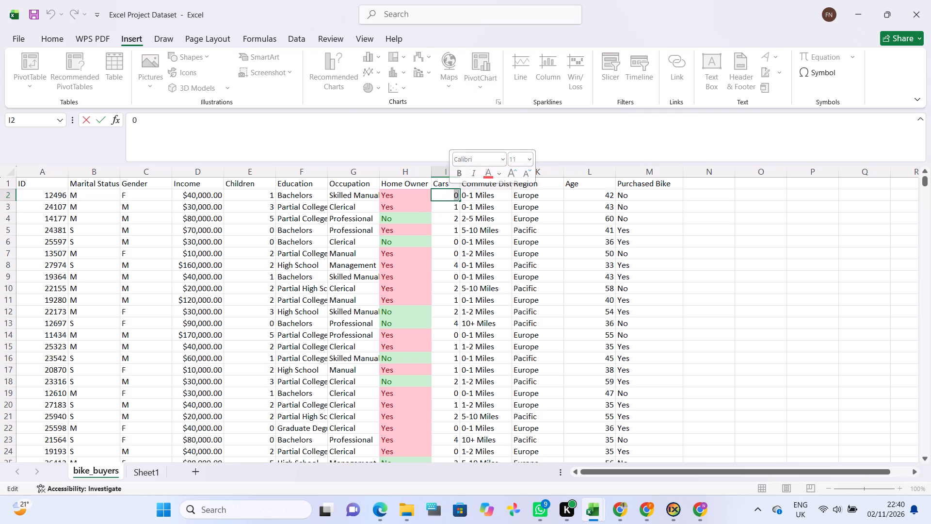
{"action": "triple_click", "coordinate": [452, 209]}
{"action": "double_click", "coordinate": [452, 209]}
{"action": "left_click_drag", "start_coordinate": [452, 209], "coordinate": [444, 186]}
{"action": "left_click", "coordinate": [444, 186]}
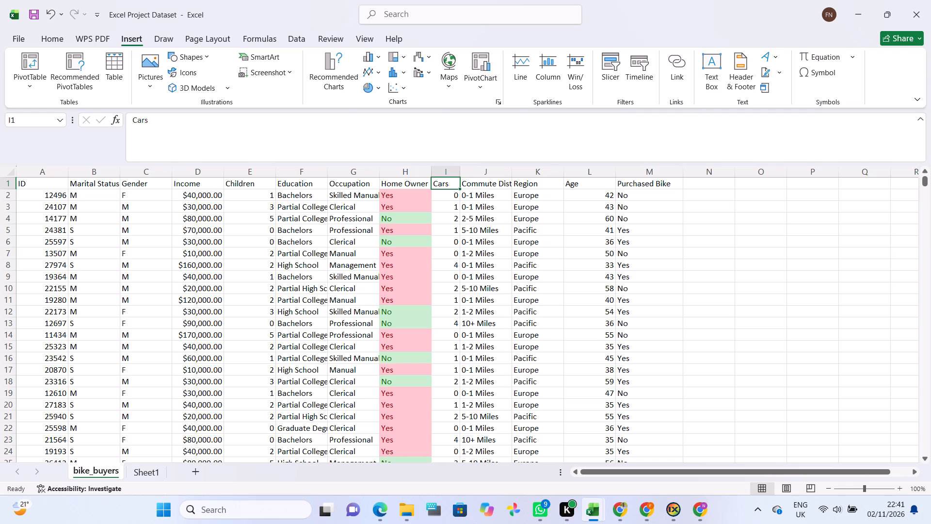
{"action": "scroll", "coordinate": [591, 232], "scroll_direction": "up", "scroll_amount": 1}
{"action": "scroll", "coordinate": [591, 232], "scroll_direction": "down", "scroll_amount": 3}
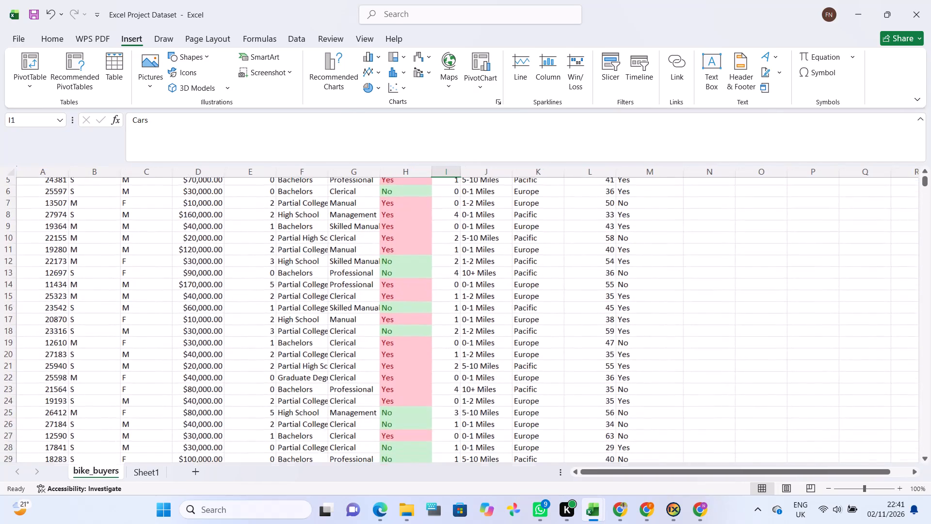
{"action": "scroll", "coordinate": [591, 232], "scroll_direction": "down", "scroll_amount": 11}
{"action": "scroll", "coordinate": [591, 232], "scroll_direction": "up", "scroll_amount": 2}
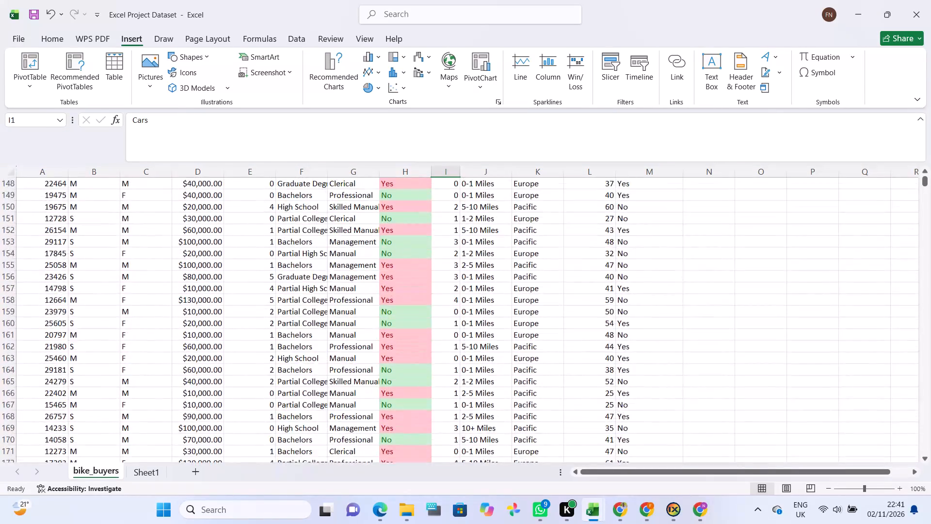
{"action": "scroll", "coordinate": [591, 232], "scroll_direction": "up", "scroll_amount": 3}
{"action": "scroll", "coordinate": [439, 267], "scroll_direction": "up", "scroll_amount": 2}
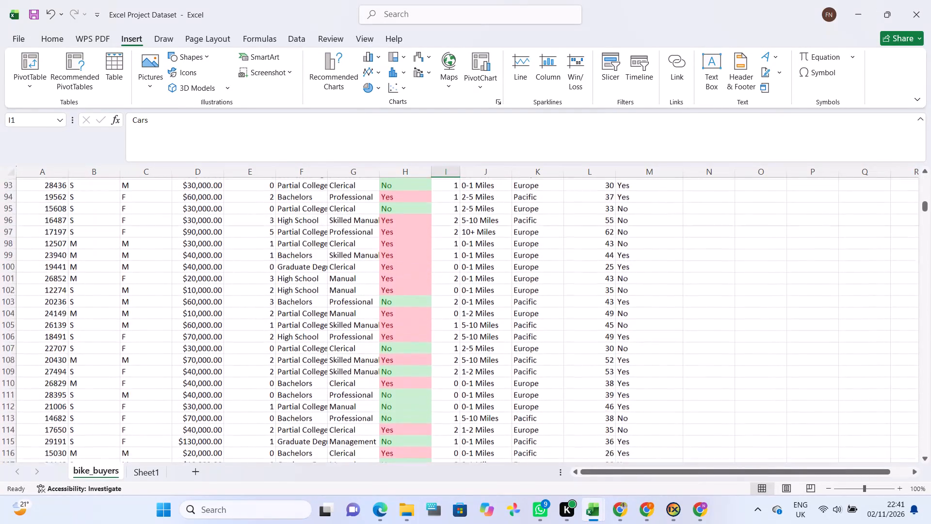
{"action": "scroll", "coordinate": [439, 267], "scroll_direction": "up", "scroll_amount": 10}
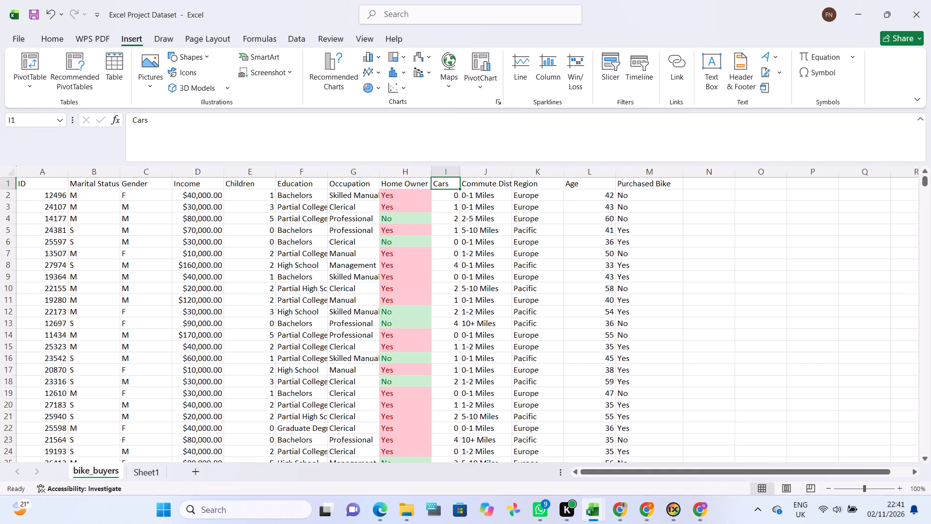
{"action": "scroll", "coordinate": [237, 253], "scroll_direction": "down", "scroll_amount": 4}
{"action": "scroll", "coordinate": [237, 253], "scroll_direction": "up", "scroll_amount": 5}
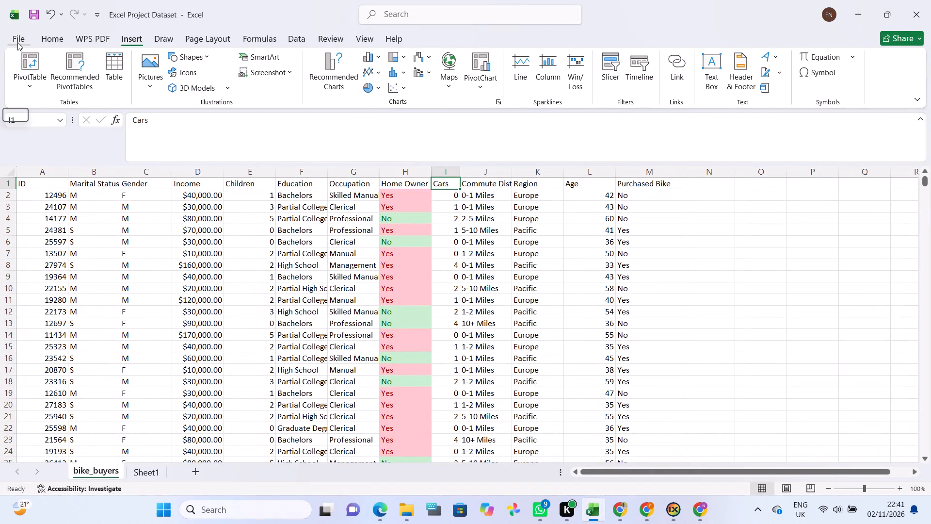
Check the Analysis ToolPak entry in the add-ins section of Excel Options and close the options.
{"action": "left_click", "coordinate": [17, 42]}
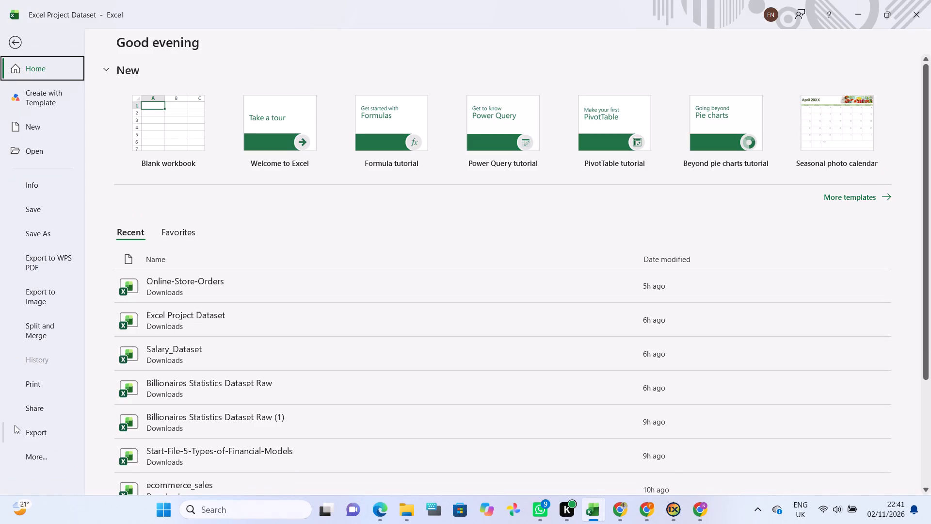
{"action": "left_click", "coordinate": [34, 458]}
{"action": "left_click", "coordinate": [110, 457]}
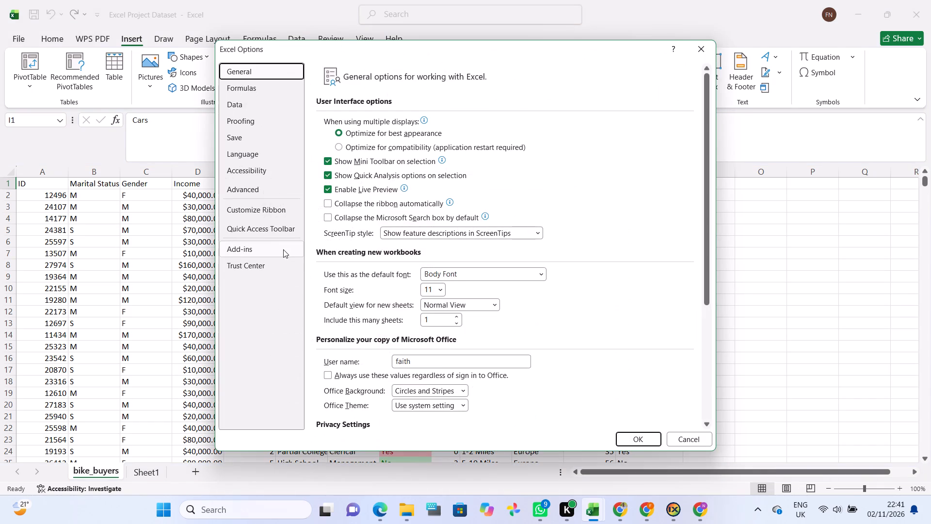
{"action": "left_click", "coordinate": [254, 244]}
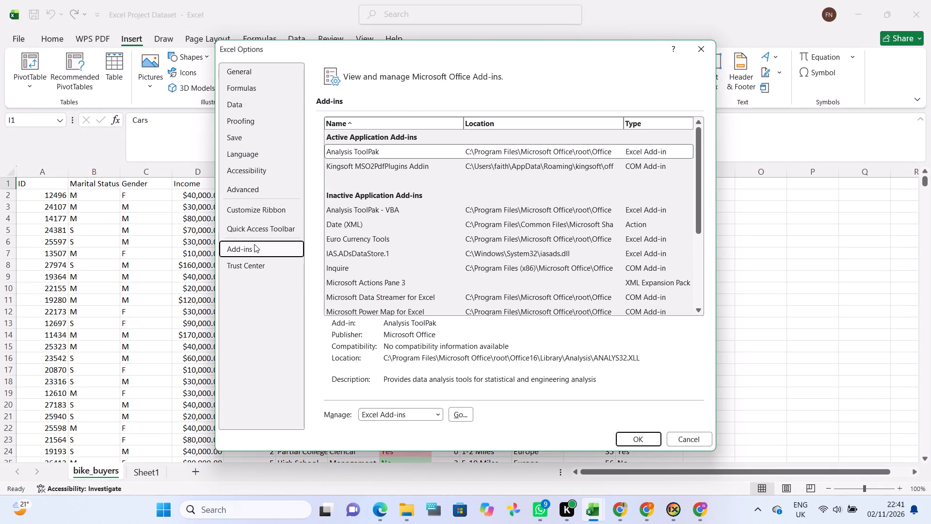
{"action": "triple_click", "coordinate": [385, 153]}
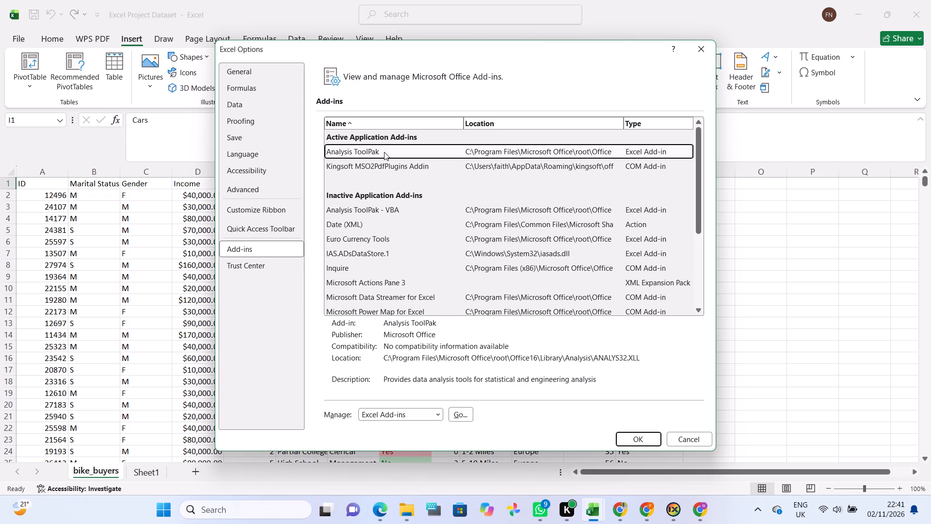
{"action": "left_click_drag", "start_coordinate": [384, 152], "coordinate": [455, 161]}
{"action": "left_click", "coordinate": [634, 441]}
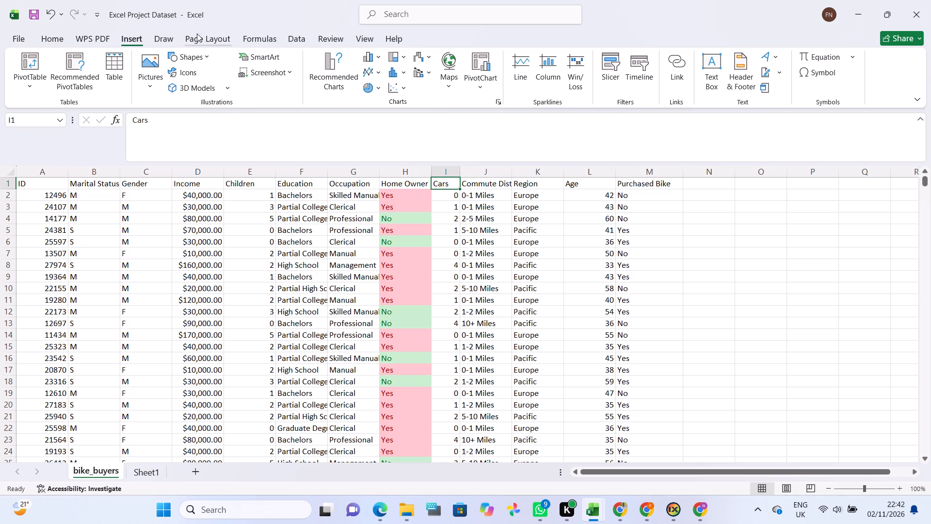
Start the Data Analysis tool t-Test: Two-Sample Assuming Unequal Variances for the bike_buyers sheet.
{"action": "left_click", "coordinate": [291, 42]}
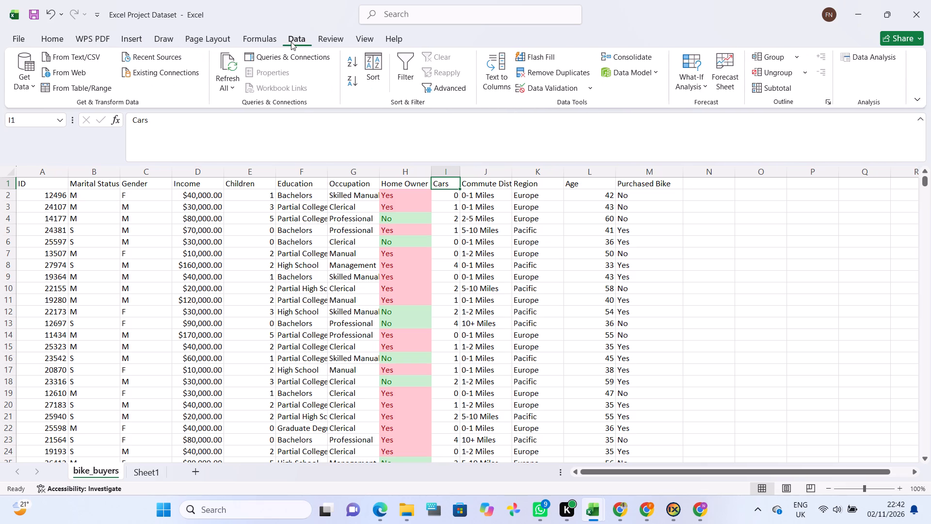
{"action": "left_click", "coordinate": [849, 66]}
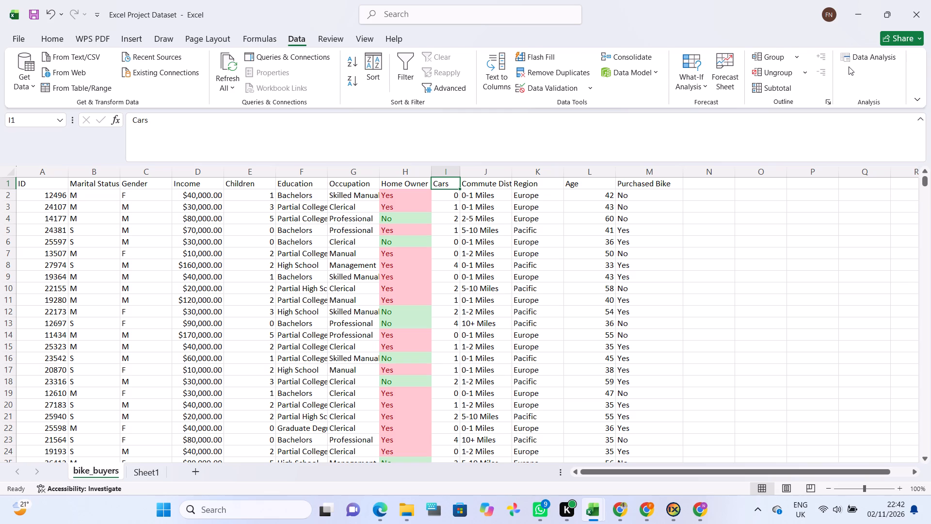
{"action": "left_click", "coordinate": [849, 58]}
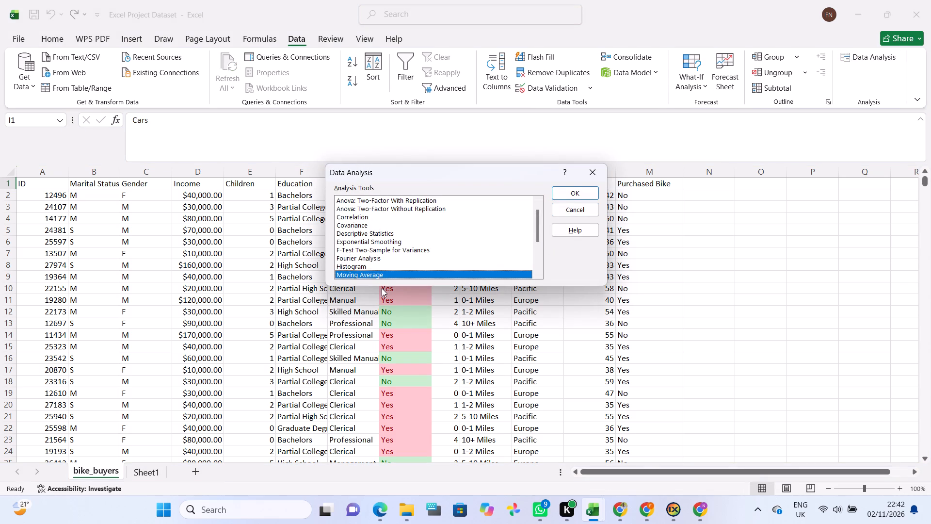
{"action": "scroll", "coordinate": [396, 234], "scroll_direction": "down", "scroll_amount": 1}
{"action": "scroll", "coordinate": [396, 234], "scroll_direction": "up", "scroll_amount": 2}
{"action": "left_click", "coordinate": [376, 252]}
{"action": "scroll", "coordinate": [378, 263], "scroll_direction": "down", "scroll_amount": 1}
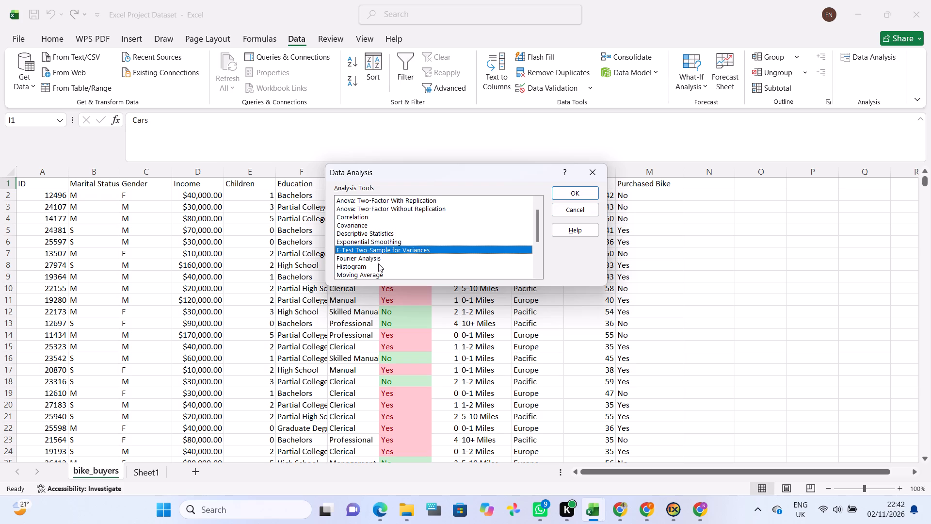
{"action": "scroll", "coordinate": [378, 263], "scroll_direction": "down", "scroll_amount": 2}
{"action": "scroll", "coordinate": [378, 263], "scroll_direction": "up", "scroll_amount": 1}
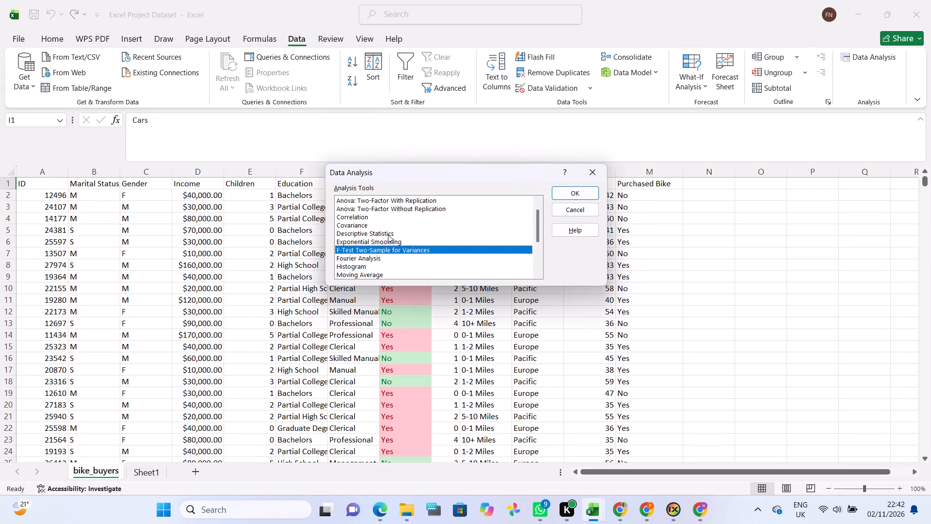
{"action": "scroll", "coordinate": [388, 234], "scroll_direction": "down", "scroll_amount": 5}
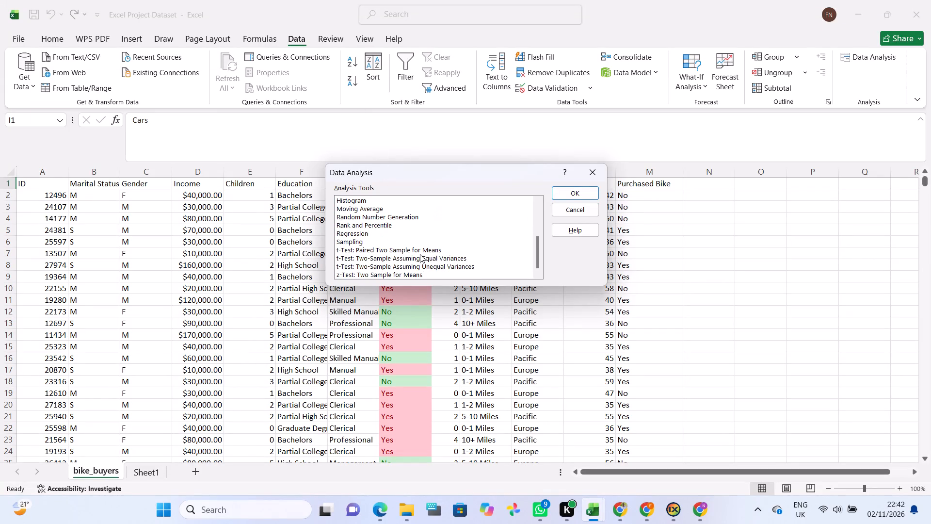
{"action": "left_click", "coordinate": [422, 268]}
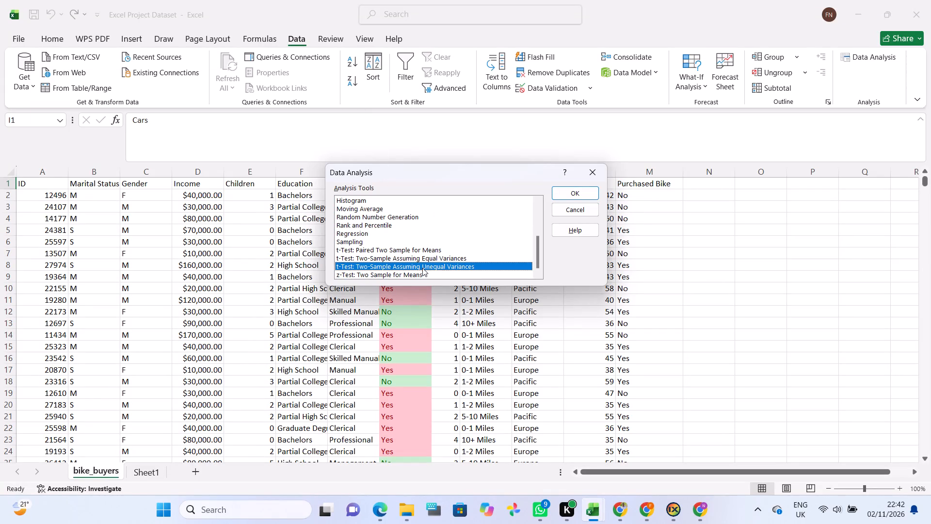
{"action": "left_click", "coordinate": [565, 190]}
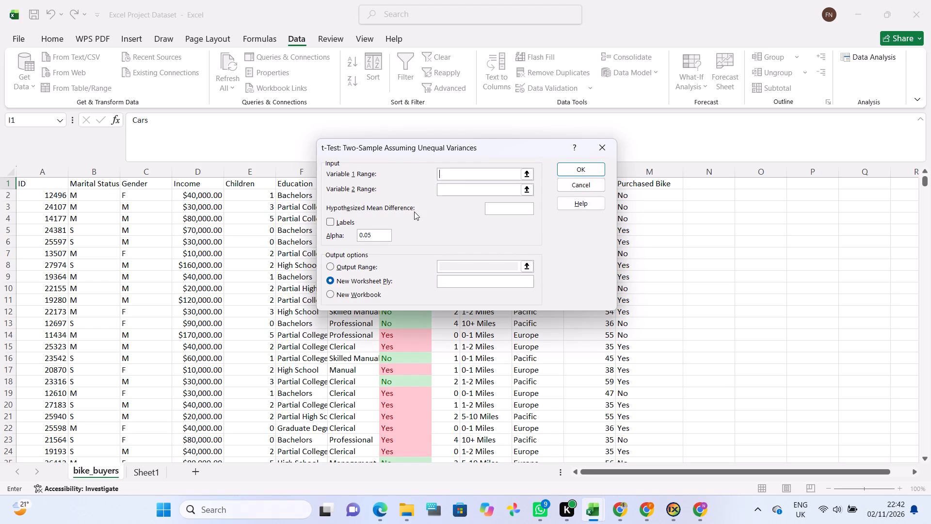
Set the t-test's Variable 1 Range to $E$4:$E$4 in the Children column.
{"action": "left_click", "coordinate": [462, 171]}
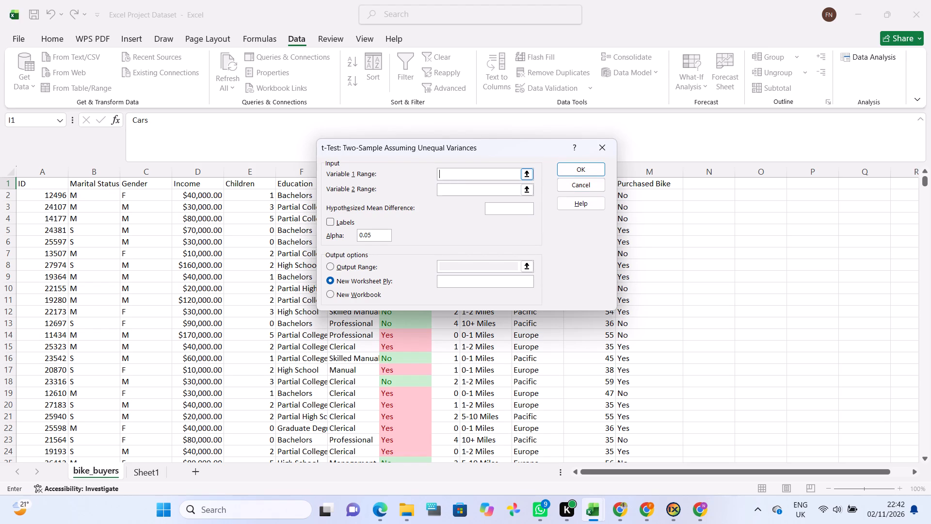
{"action": "left_click", "coordinate": [468, 171]}
{"action": "scroll", "coordinate": [375, 342], "scroll_direction": "up", "scroll_amount": 1}
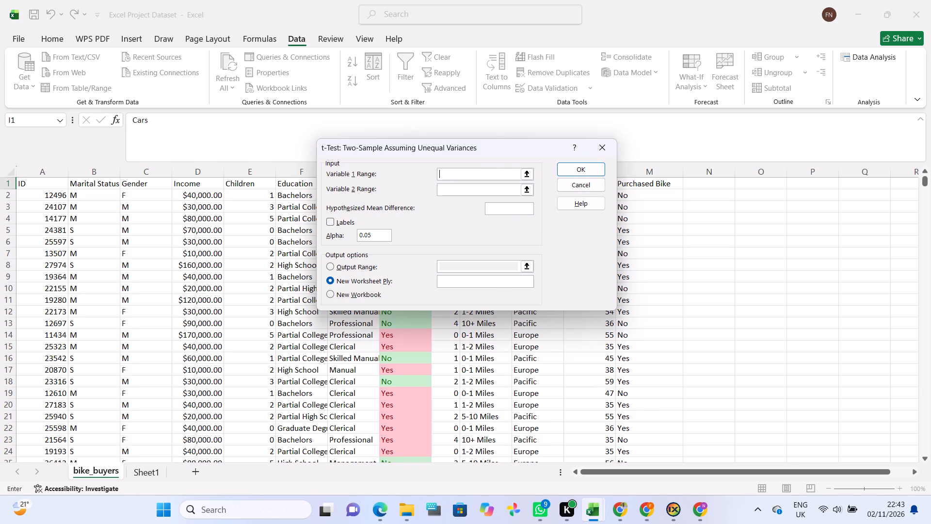
{"action": "scroll", "coordinate": [375, 342], "scroll_direction": "up", "scroll_amount": 2}
{"action": "scroll", "coordinate": [375, 342], "scroll_direction": "down", "scroll_amount": 1}
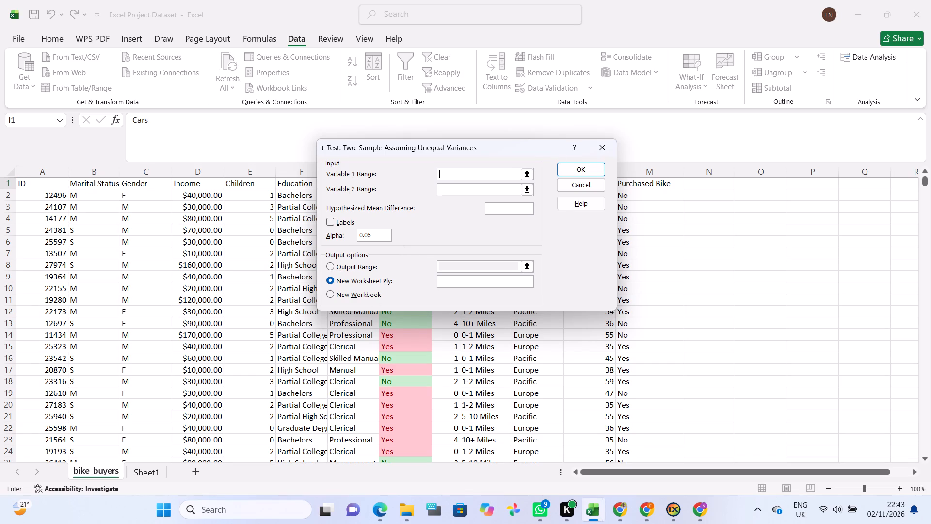
{"action": "scroll", "coordinate": [269, 313], "scroll_direction": "down", "scroll_amount": 2}
{"action": "scroll", "coordinate": [269, 313], "scroll_direction": "up", "scroll_amount": 2}
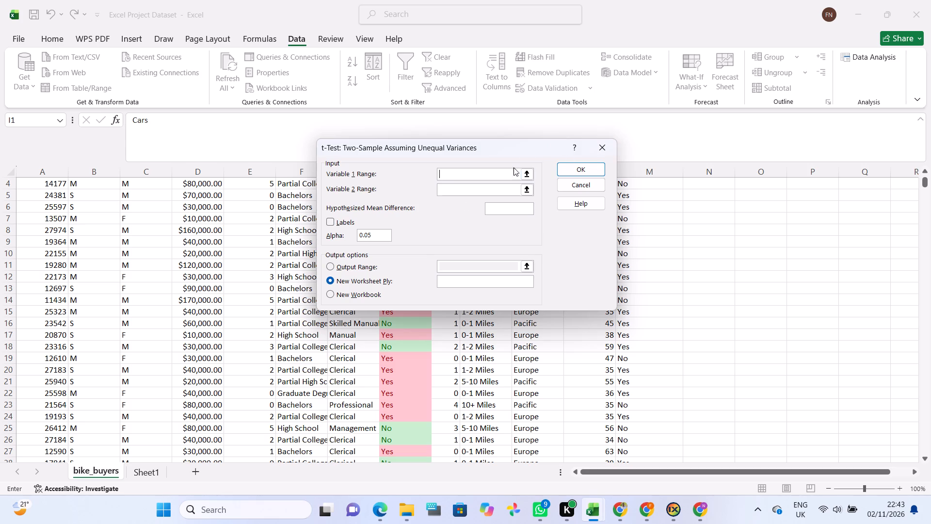
{"action": "left_click", "coordinate": [499, 174]}
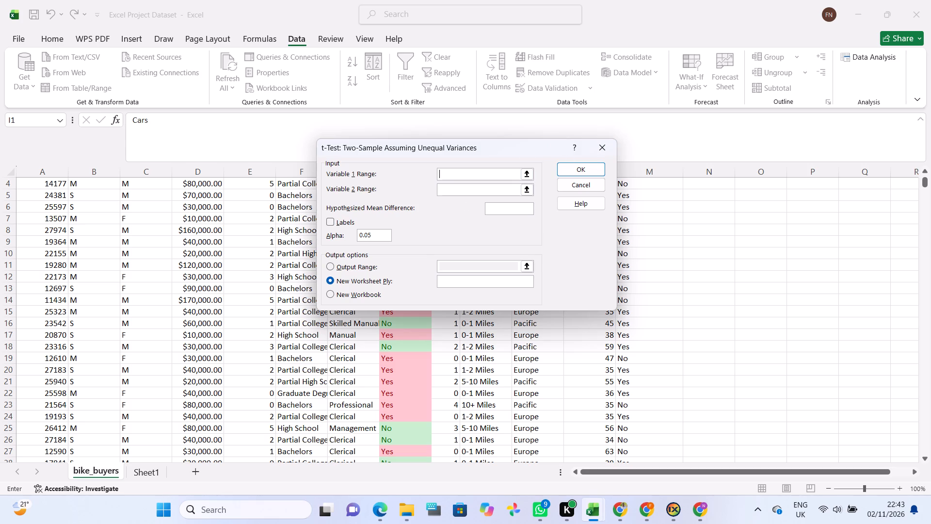
{"action": "left_click", "coordinate": [269, 184]}
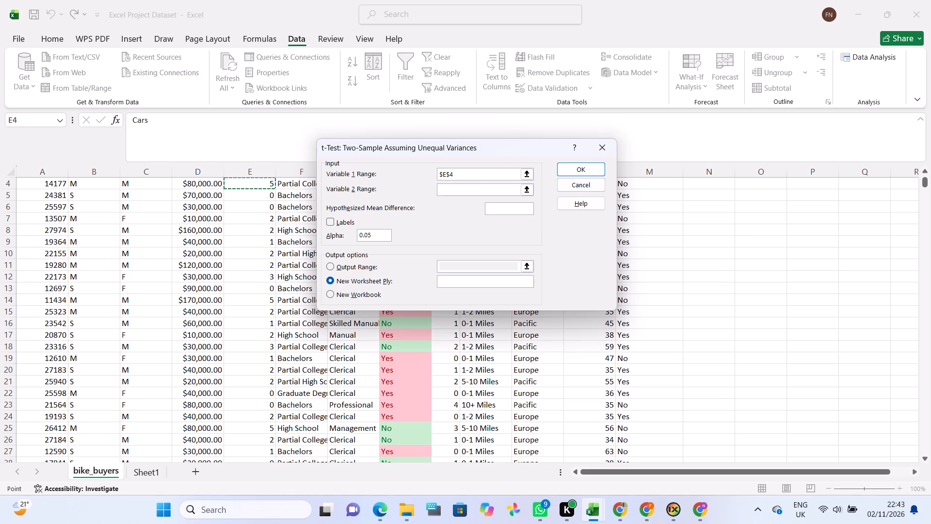
{"action": "scroll", "coordinate": [282, 274], "scroll_direction": "down", "scroll_amount": 3}
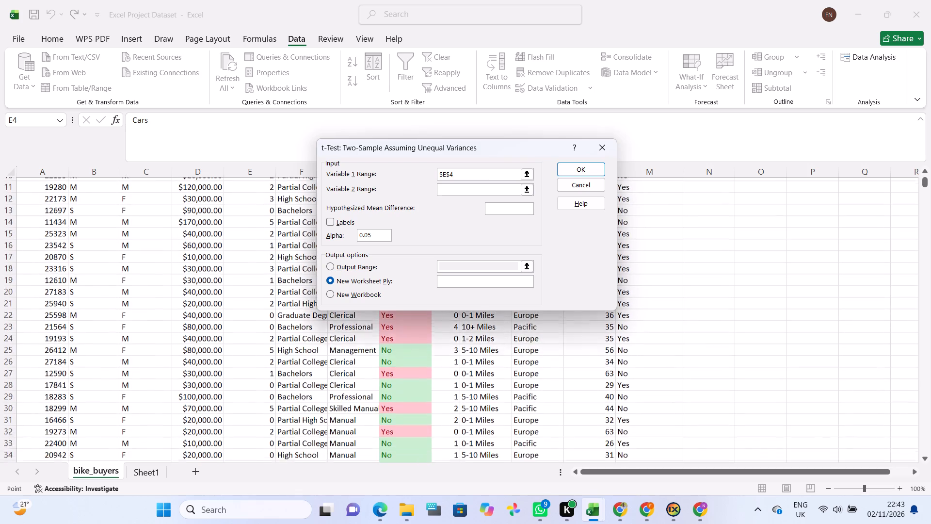
{"action": "scroll", "coordinate": [282, 274], "scroll_direction": "down", "scroll_amount": 9}
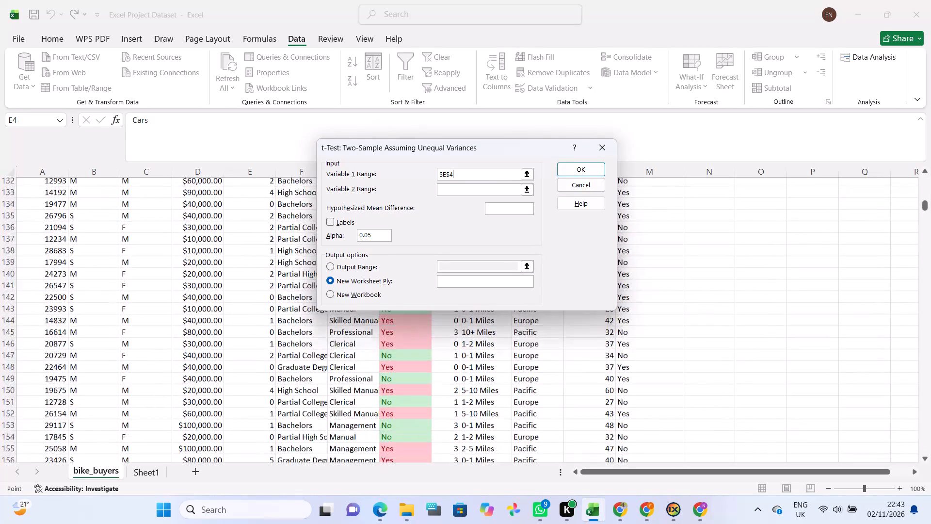
{"action": "scroll", "coordinate": [282, 274], "scroll_direction": "down", "scroll_amount": 9}
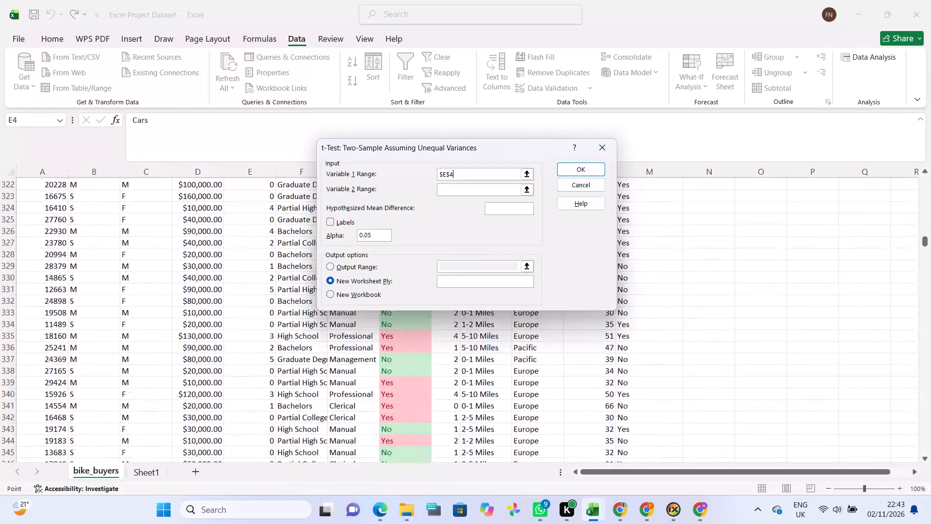
{"action": "scroll", "coordinate": [287, 258], "scroll_direction": "down", "scroll_amount": 10}
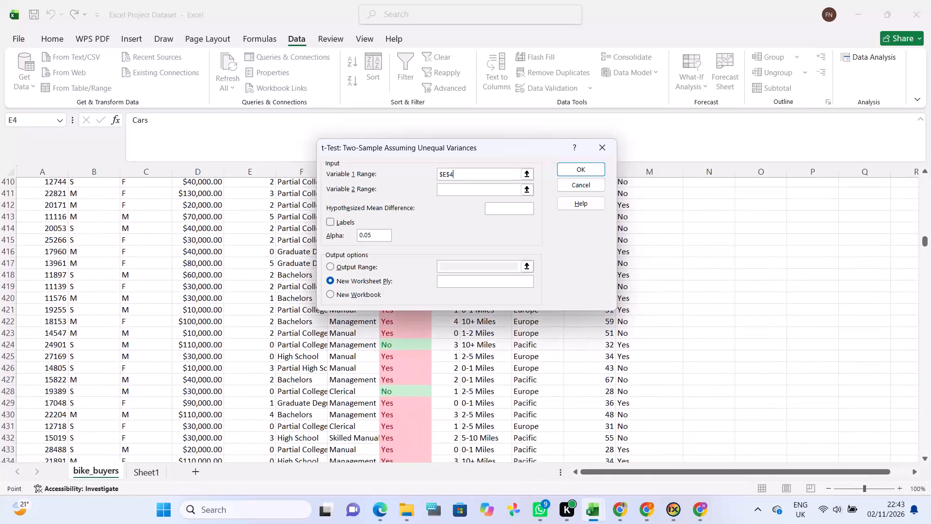
{"action": "scroll", "coordinate": [287, 258], "scroll_direction": "down", "scroll_amount": 3}
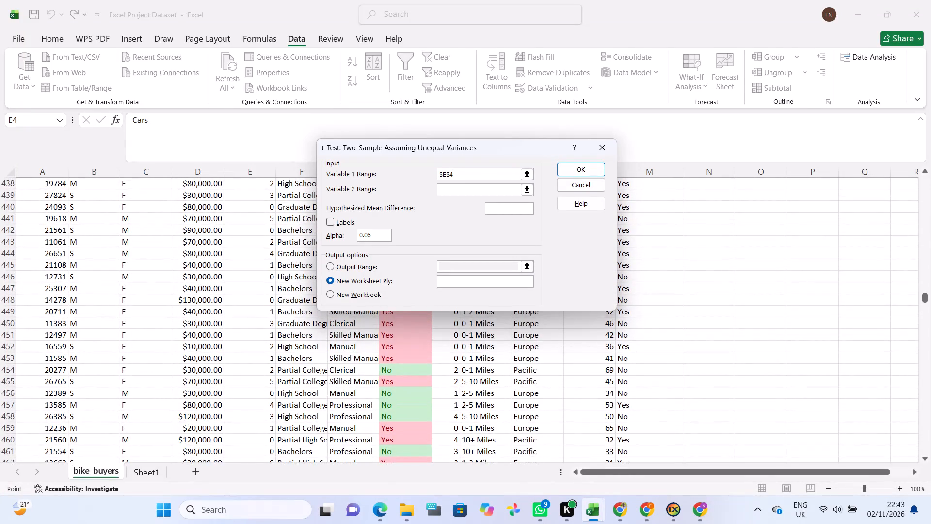
{"action": "scroll", "coordinate": [287, 258], "scroll_direction": "down", "scroll_amount": 2}
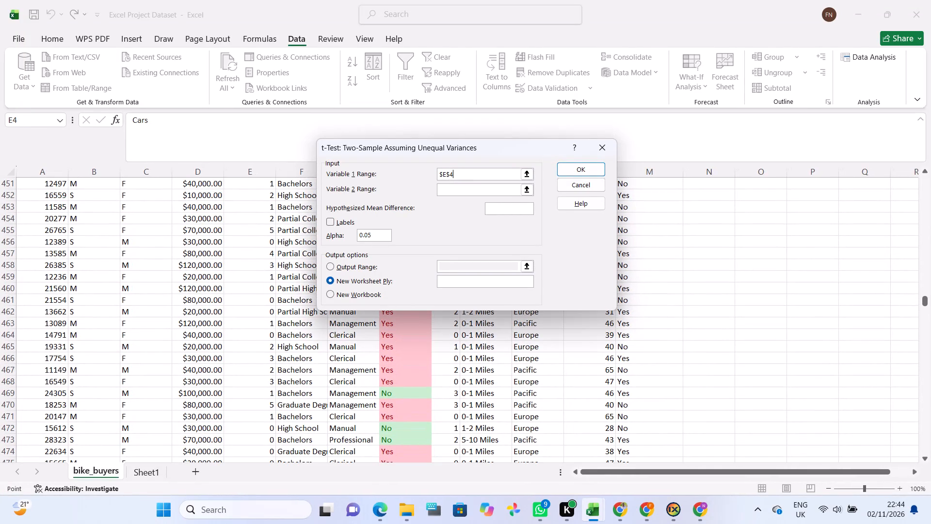
{"action": "key", "text": "shift+colon"}
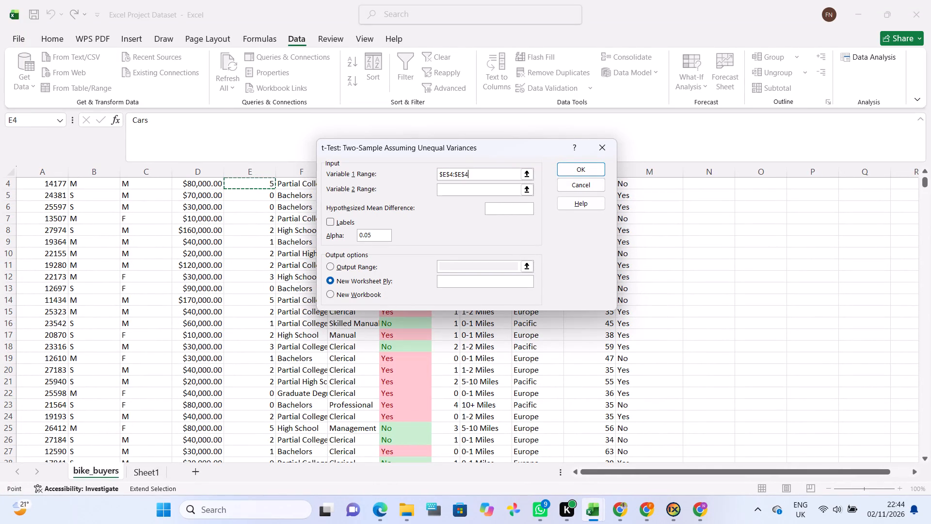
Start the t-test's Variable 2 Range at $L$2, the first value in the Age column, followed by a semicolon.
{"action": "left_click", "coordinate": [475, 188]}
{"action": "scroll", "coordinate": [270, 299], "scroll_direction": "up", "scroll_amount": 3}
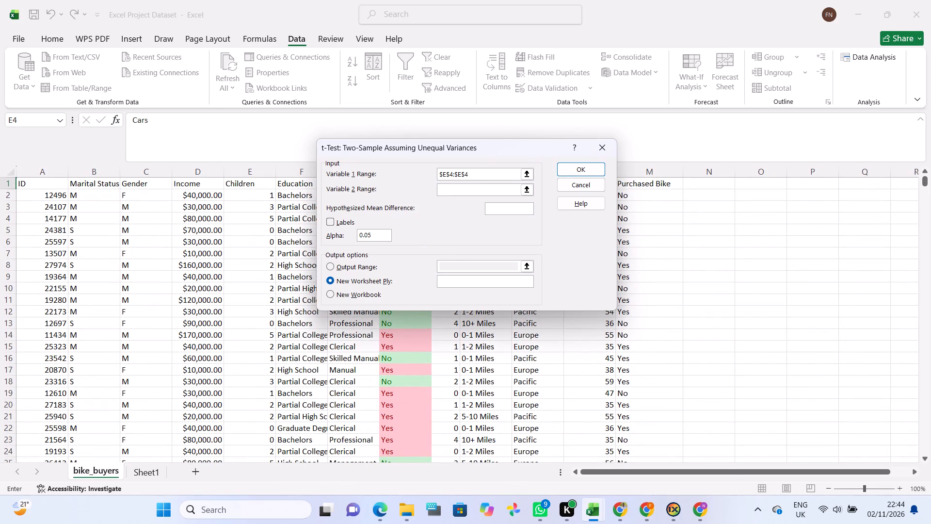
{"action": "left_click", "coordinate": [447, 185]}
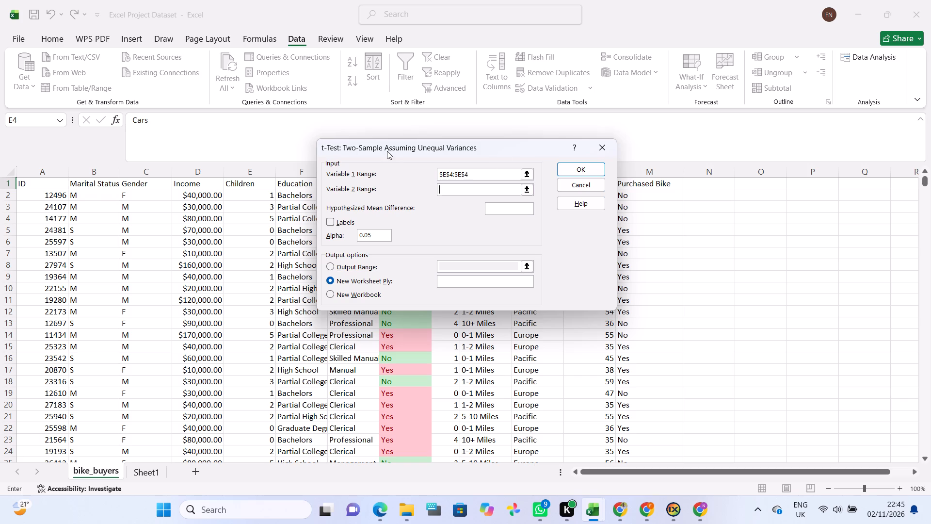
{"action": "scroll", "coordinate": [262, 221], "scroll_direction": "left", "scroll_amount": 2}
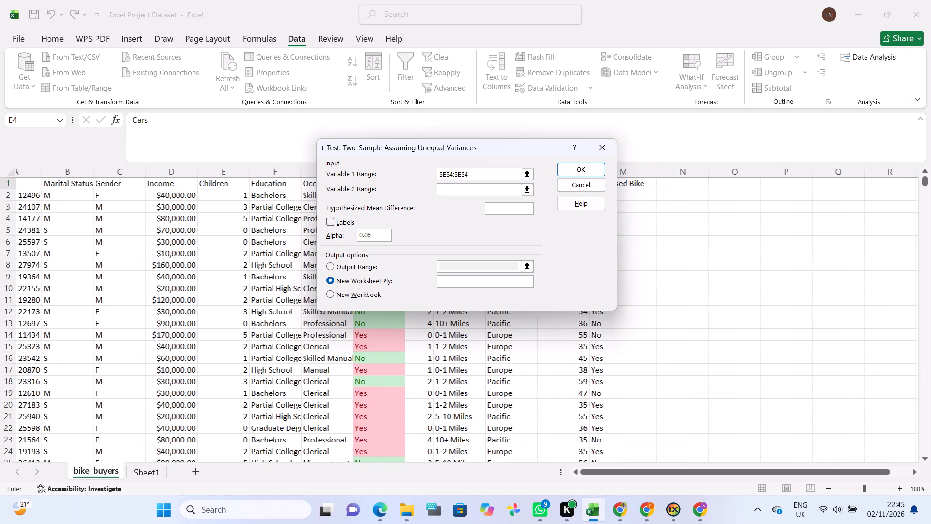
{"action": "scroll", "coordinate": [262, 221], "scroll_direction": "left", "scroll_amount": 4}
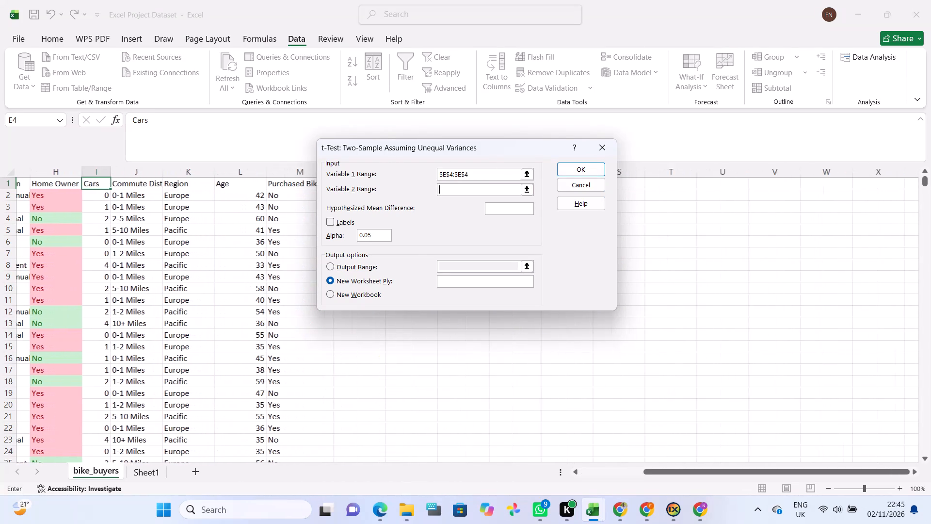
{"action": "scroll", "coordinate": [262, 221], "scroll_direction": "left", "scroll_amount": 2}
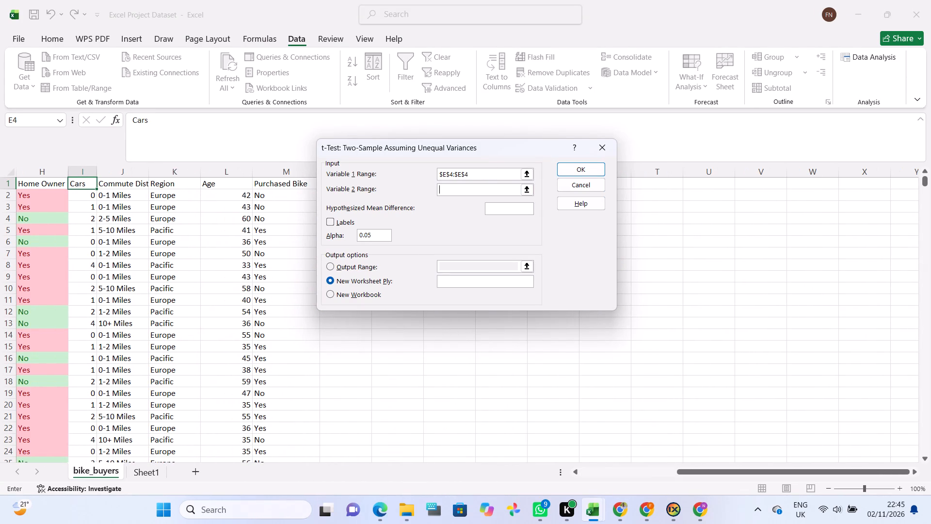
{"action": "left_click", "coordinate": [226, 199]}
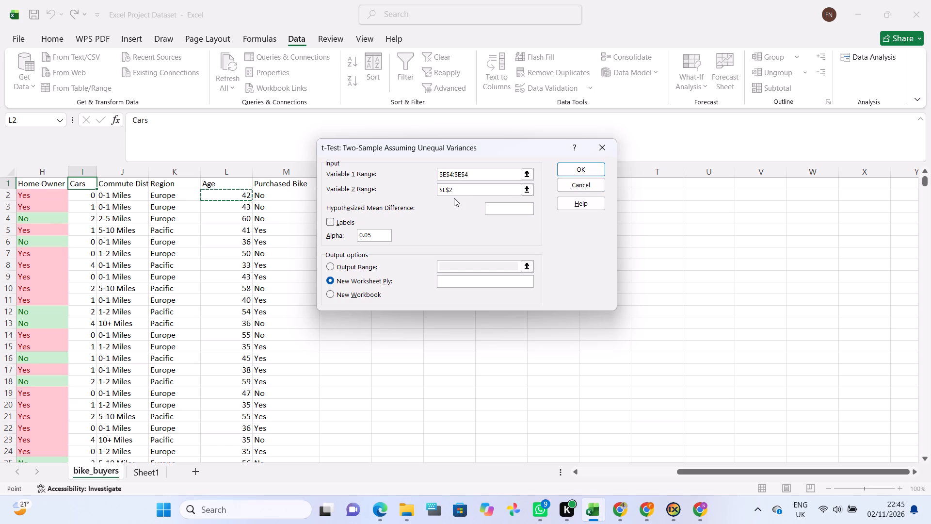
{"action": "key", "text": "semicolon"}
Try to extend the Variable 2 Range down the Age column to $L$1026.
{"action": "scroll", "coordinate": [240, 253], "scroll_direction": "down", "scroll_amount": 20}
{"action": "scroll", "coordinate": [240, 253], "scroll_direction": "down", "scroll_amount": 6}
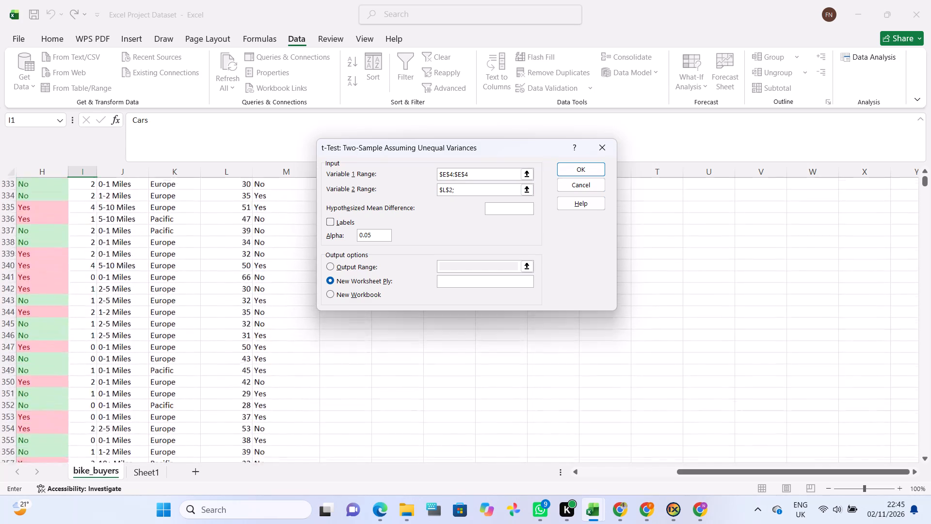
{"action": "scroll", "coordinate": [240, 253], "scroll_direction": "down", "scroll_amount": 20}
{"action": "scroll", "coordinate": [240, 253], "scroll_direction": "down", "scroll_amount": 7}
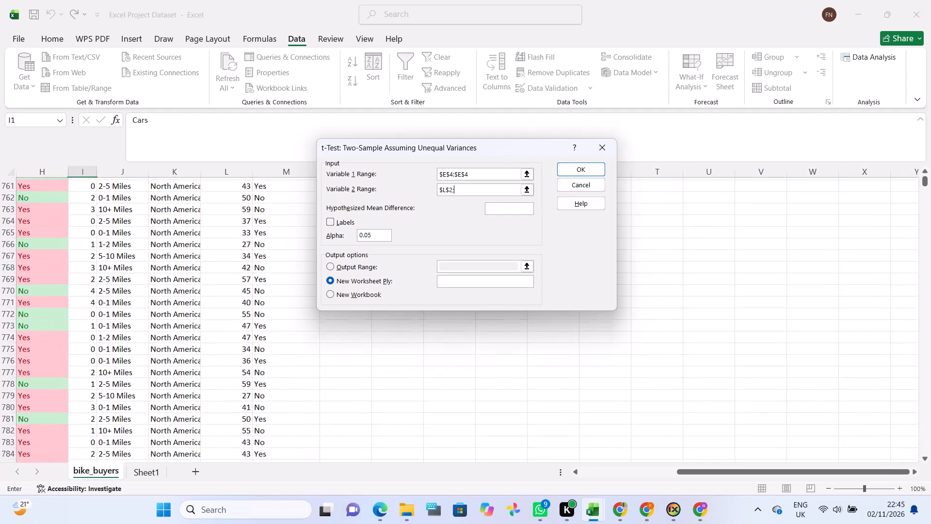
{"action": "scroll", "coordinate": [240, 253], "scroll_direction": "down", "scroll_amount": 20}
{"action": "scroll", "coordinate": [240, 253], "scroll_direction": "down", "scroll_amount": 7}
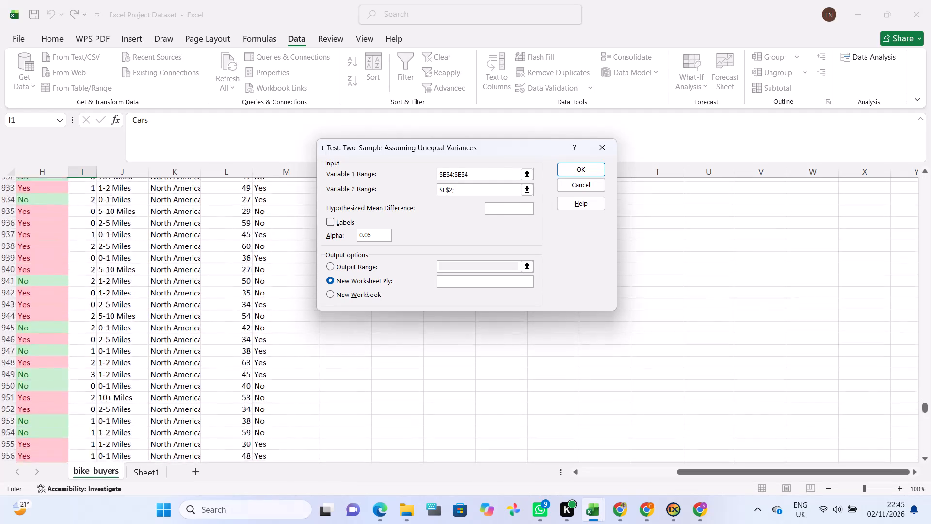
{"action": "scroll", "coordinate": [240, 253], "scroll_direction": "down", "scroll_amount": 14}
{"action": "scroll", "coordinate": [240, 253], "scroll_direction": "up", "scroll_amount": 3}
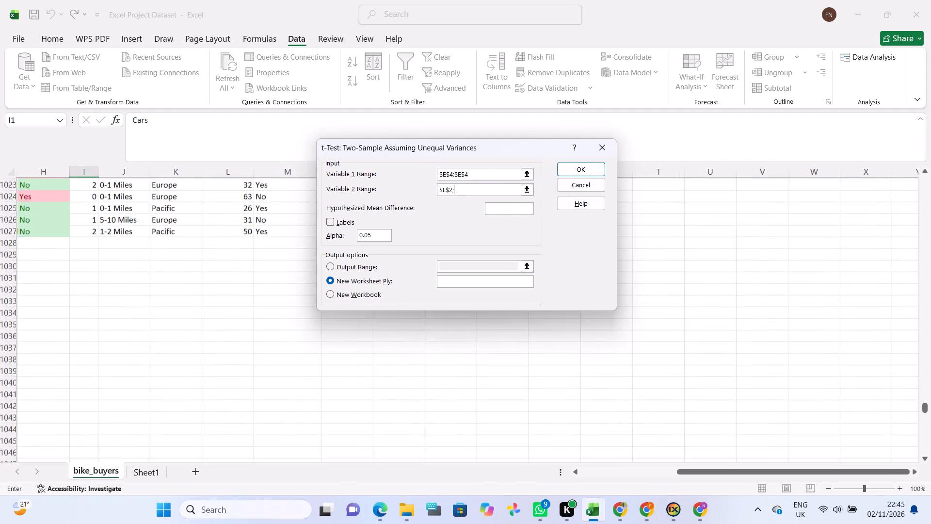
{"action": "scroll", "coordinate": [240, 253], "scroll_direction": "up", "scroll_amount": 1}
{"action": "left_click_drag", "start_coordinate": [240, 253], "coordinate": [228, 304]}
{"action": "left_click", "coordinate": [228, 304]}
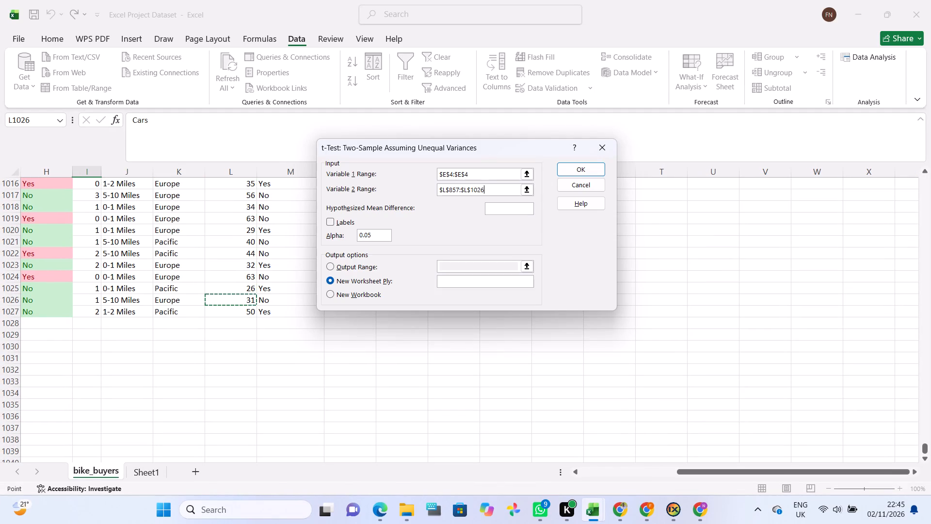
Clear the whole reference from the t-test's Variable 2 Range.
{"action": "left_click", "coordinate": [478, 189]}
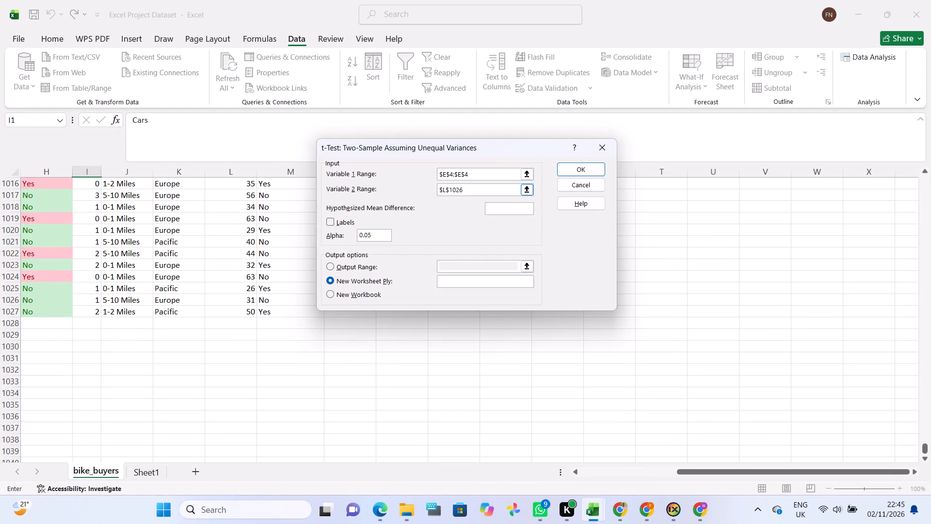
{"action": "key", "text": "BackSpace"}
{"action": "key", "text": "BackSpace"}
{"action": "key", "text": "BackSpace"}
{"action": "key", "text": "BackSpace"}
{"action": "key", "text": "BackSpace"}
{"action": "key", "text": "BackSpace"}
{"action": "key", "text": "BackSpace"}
Set the start of the t-test's Variable 2 Range to $L$2, the first value in the Age column.
{"action": "scroll", "coordinate": [255, 253], "scroll_direction": "up", "scroll_amount": 20}
{"action": "scroll", "coordinate": [255, 253], "scroll_direction": "up", "scroll_amount": 15}
{"action": "scroll", "coordinate": [255, 272], "scroll_direction": "up", "scroll_amount": 11}
{"action": "scroll", "coordinate": [255, 272], "scroll_direction": "up", "scroll_amount": 11}
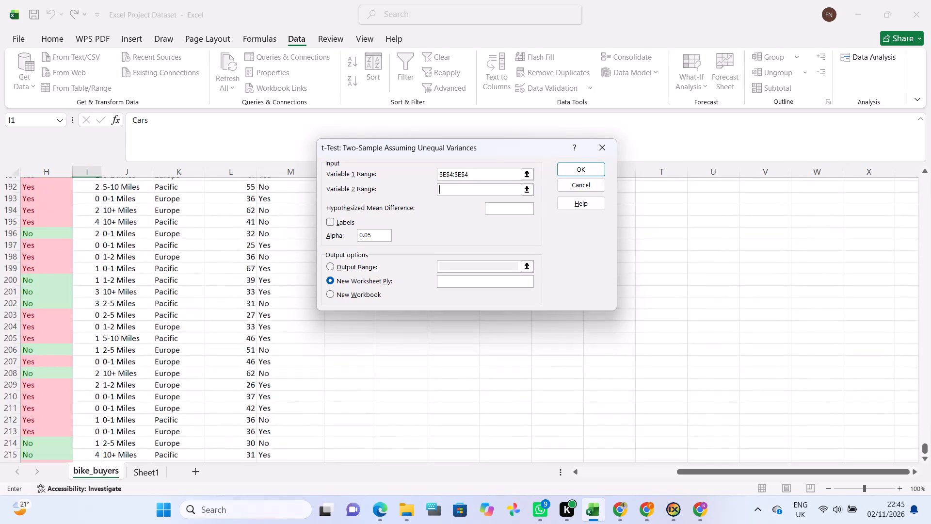
{"action": "scroll", "coordinate": [255, 272], "scroll_direction": "up", "scroll_amount": 4}
{"action": "scroll", "coordinate": [252, 356], "scroll_direction": "up", "scroll_amount": 4}
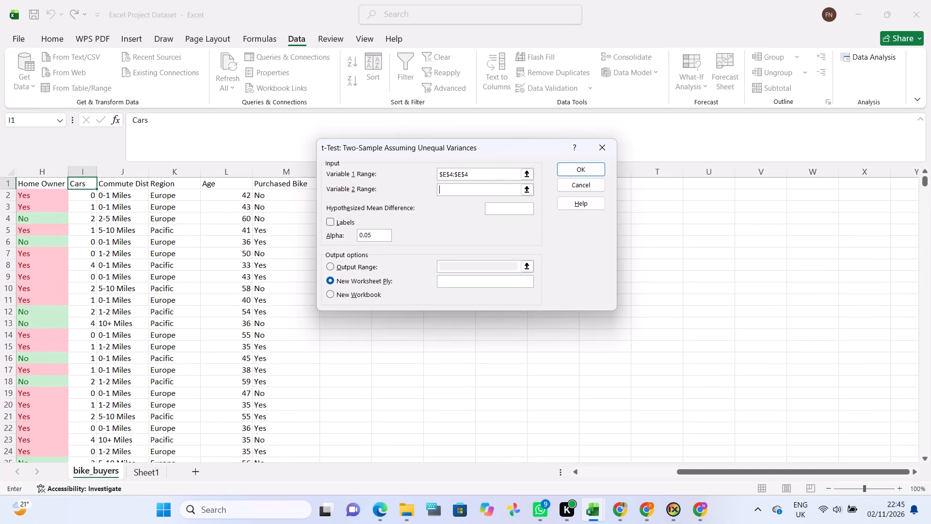
{"action": "left_click", "coordinate": [223, 196]}
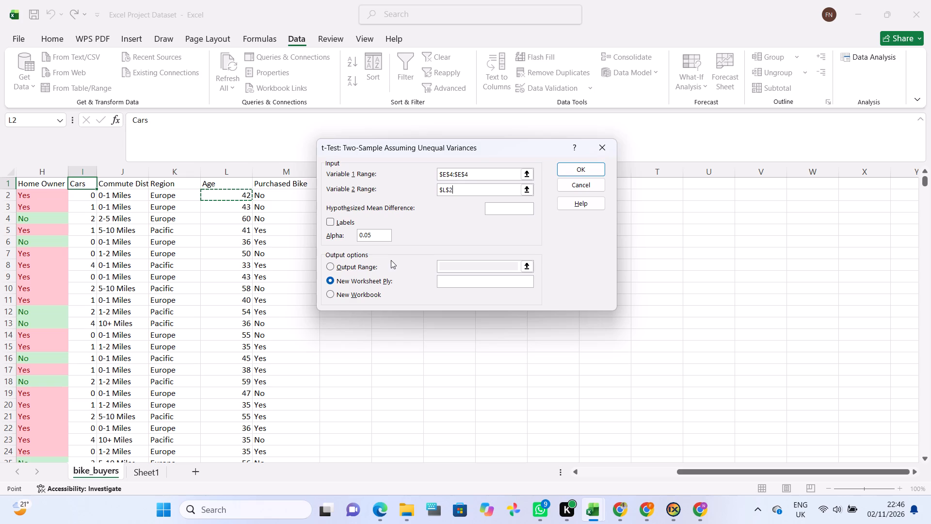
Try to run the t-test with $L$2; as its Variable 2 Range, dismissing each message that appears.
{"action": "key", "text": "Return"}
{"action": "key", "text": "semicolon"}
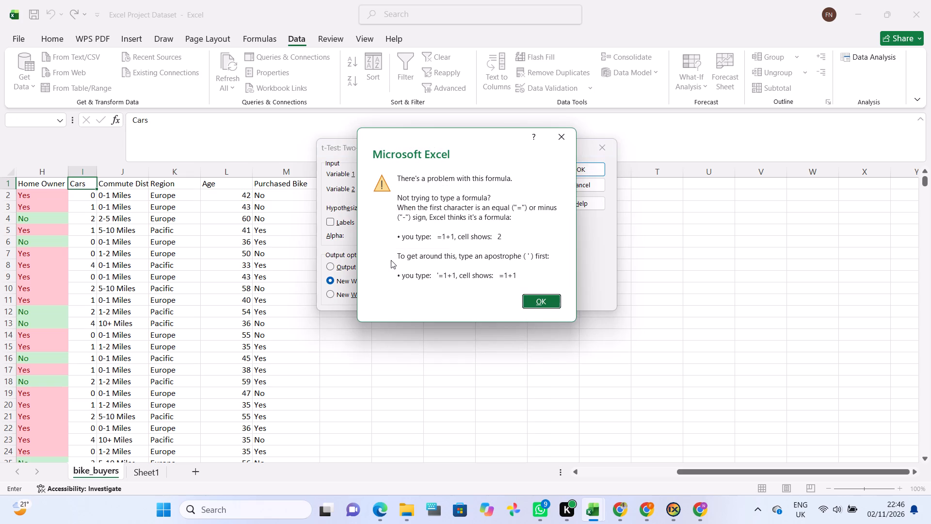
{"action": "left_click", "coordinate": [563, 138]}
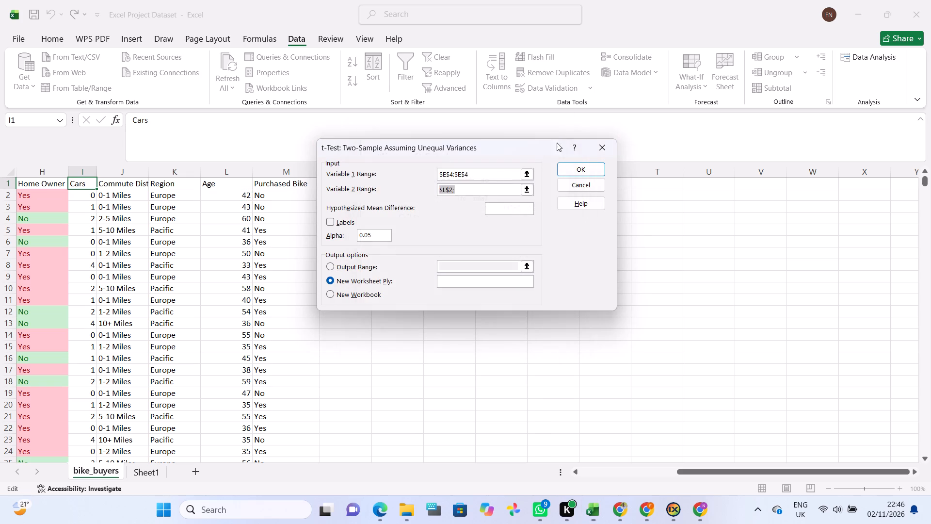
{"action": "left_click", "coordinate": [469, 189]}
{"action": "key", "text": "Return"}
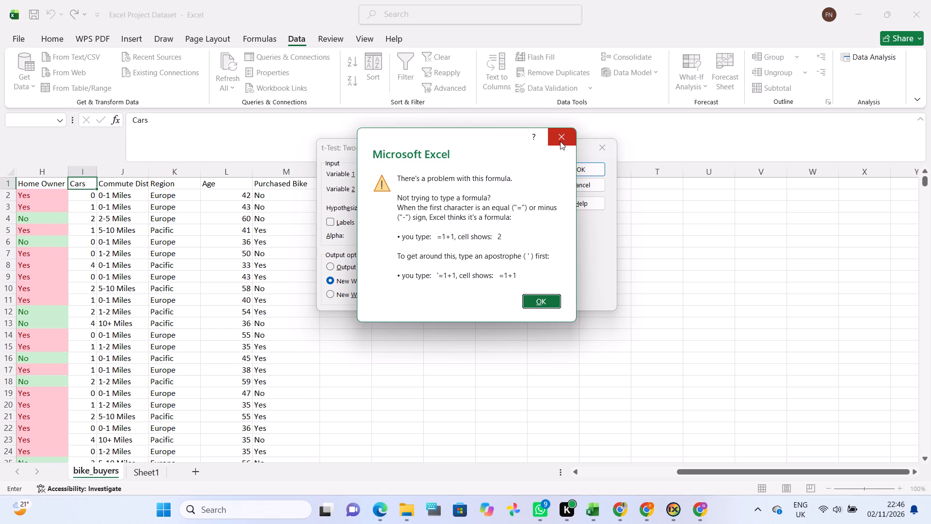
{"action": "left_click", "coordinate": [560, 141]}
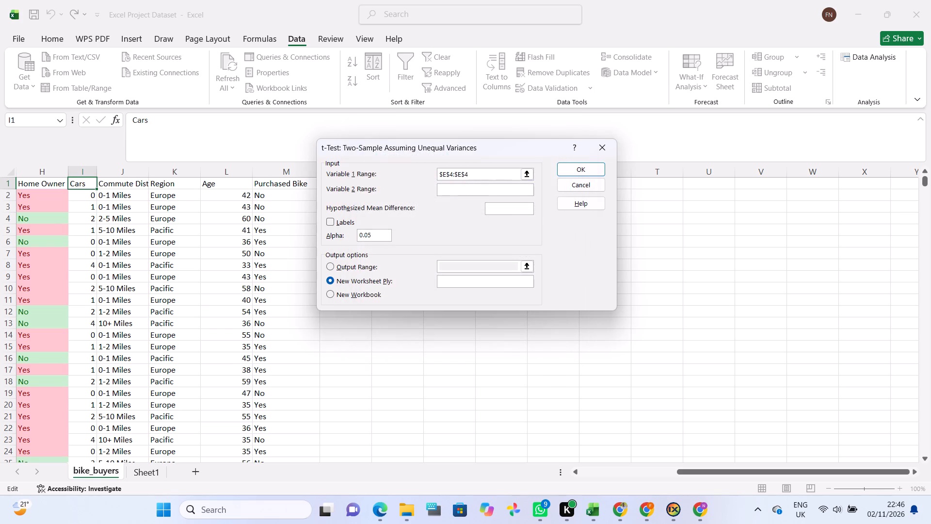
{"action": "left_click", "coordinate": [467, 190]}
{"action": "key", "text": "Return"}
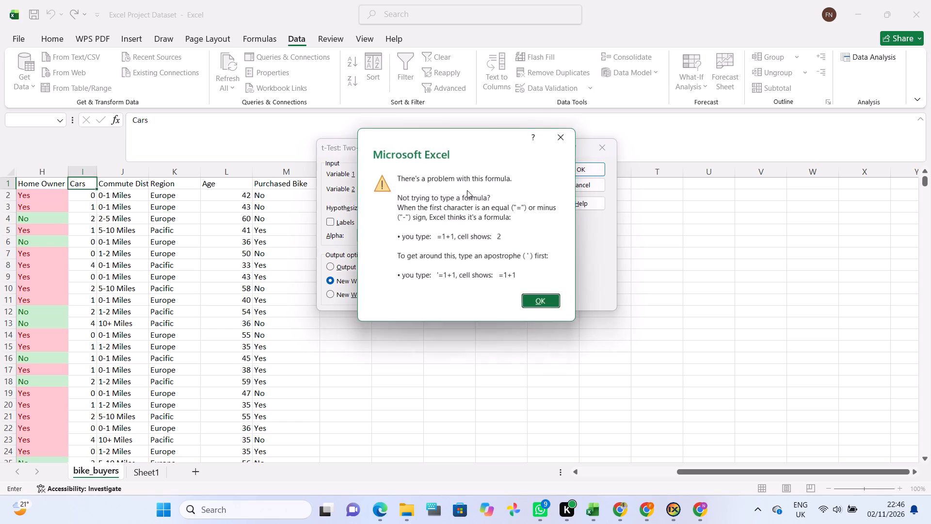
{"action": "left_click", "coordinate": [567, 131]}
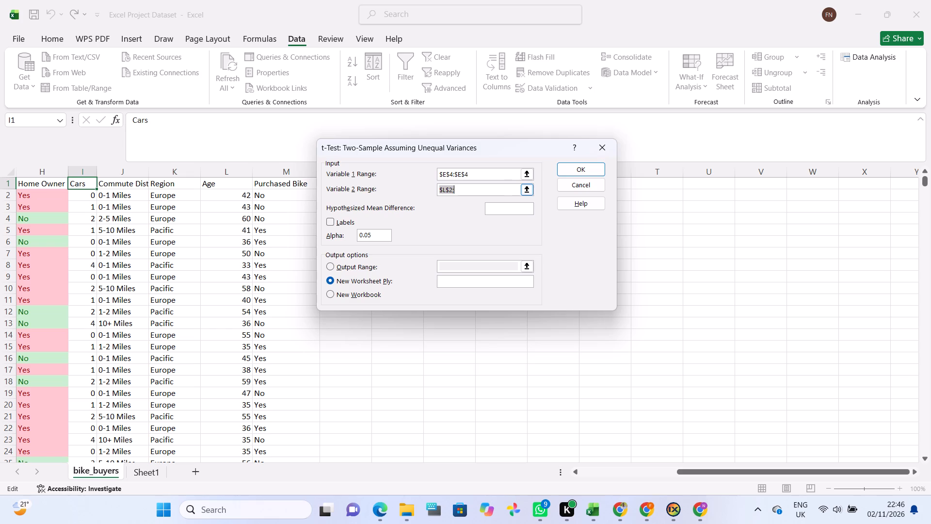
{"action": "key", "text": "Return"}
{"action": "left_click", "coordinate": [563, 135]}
Replace the semicolon with a colon and complete the Variable 2 Range as $L$2:$L$1027, down to the last Age value.
{"action": "left_click", "coordinate": [460, 187]}
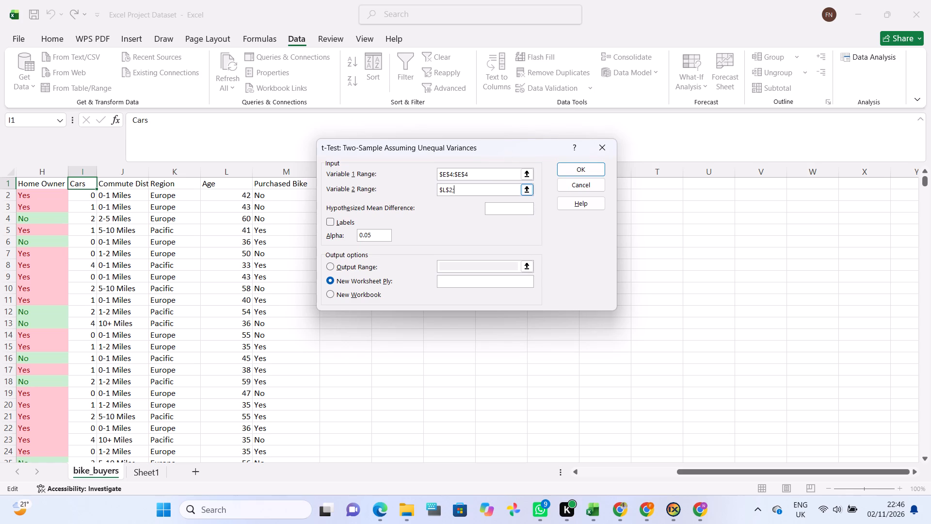
{"action": "key", "text": "BackSpace"}
{"action": "key", "text": "shift+colon"}
{"action": "scroll", "coordinate": [233, 246], "scroll_direction": "down", "scroll_amount": 13}
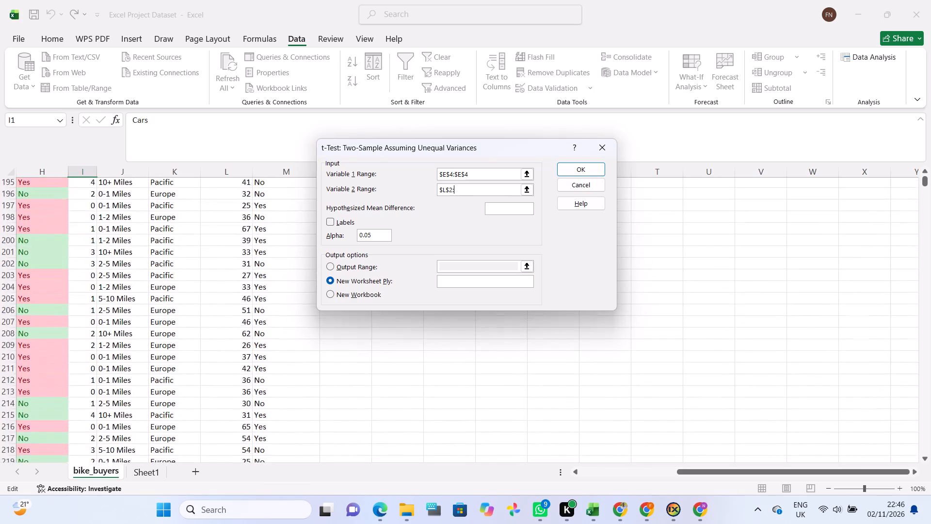
{"action": "scroll", "coordinate": [233, 246], "scroll_direction": "down", "scroll_amount": 15}
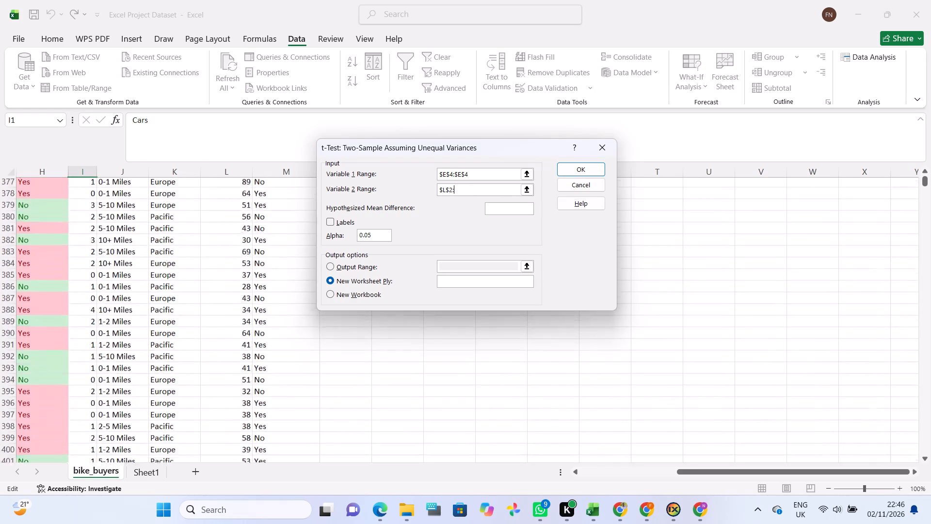
{"action": "scroll", "coordinate": [233, 246], "scroll_direction": "down", "scroll_amount": 14}
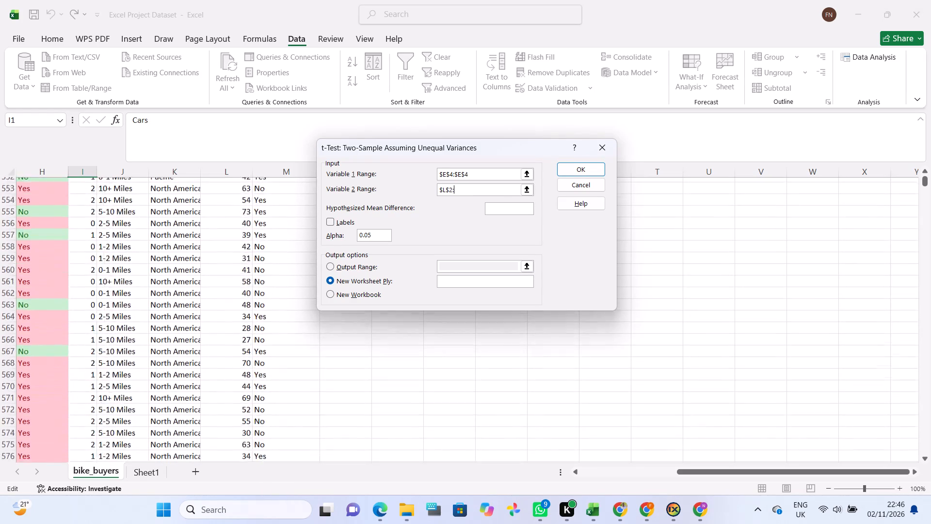
{"action": "scroll", "coordinate": [233, 246], "scroll_direction": "down", "scroll_amount": 12}
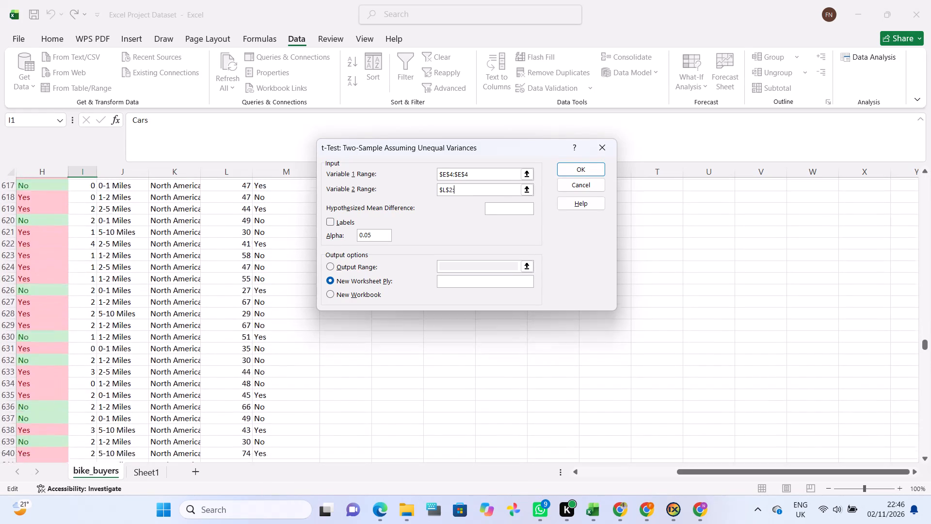
{"action": "scroll", "coordinate": [233, 246], "scroll_direction": "down", "scroll_amount": 15}
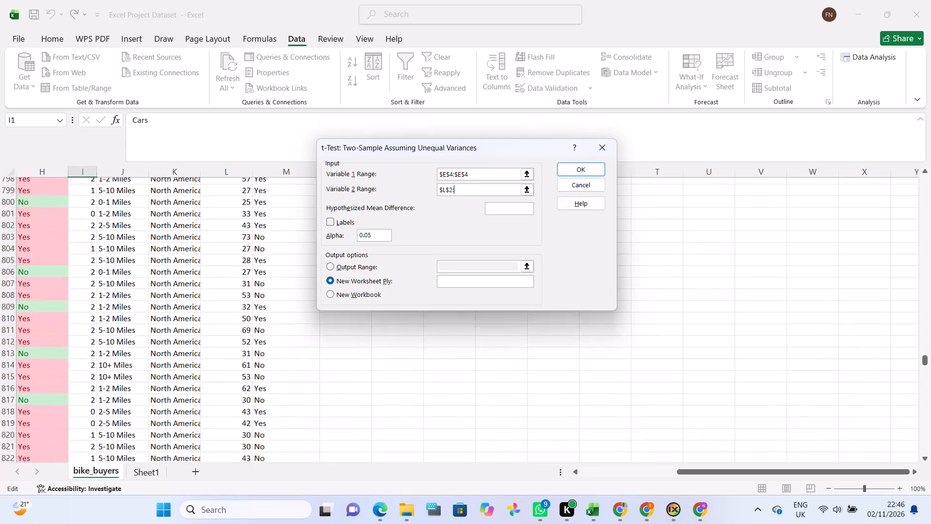
{"action": "scroll", "coordinate": [233, 246], "scroll_direction": "down", "scroll_amount": 13}
{"action": "scroll", "coordinate": [233, 246], "scroll_direction": "up", "scroll_amount": 4}
{"action": "scroll", "coordinate": [233, 246], "scroll_direction": "down", "scroll_amount": 1}
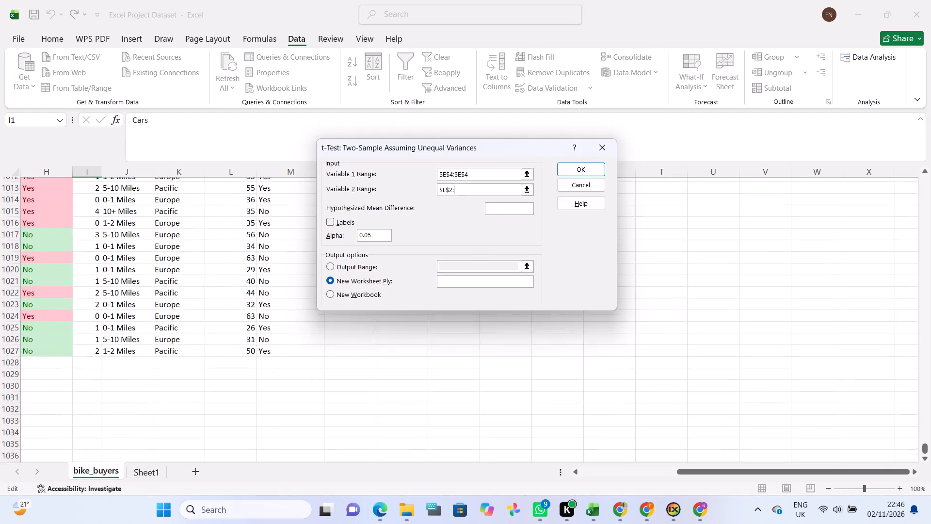
{"action": "scroll", "coordinate": [233, 246], "scroll_direction": "down", "scroll_amount": 1}
{"action": "scroll", "coordinate": [233, 246], "scroll_direction": "up", "scroll_amount": 3}
{"action": "scroll", "coordinate": [233, 246], "scroll_direction": "down", "scroll_amount": 2}
{"action": "scroll", "coordinate": [233, 246], "scroll_direction": "left", "scroll_amount": 1}
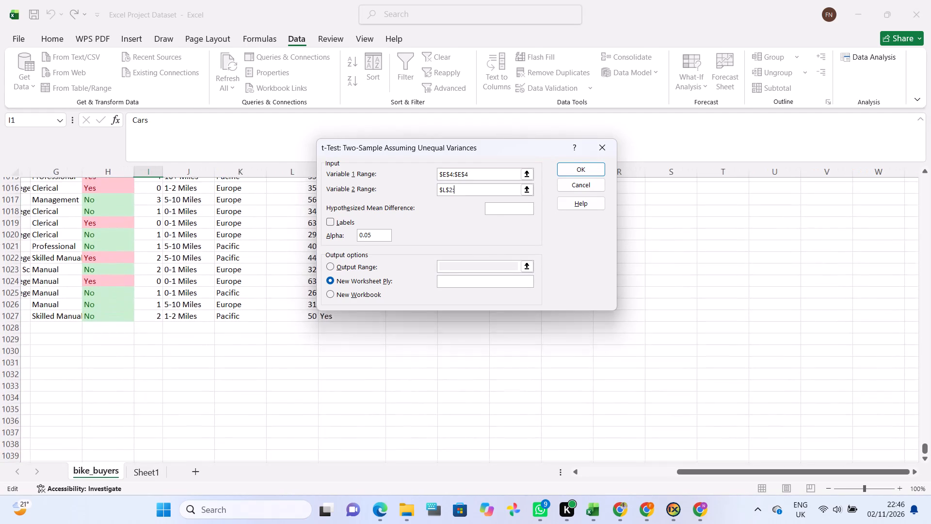
{"action": "scroll", "coordinate": [233, 246], "scroll_direction": "left", "scroll_amount": 1}
{"action": "left_click", "coordinate": [245, 328]}
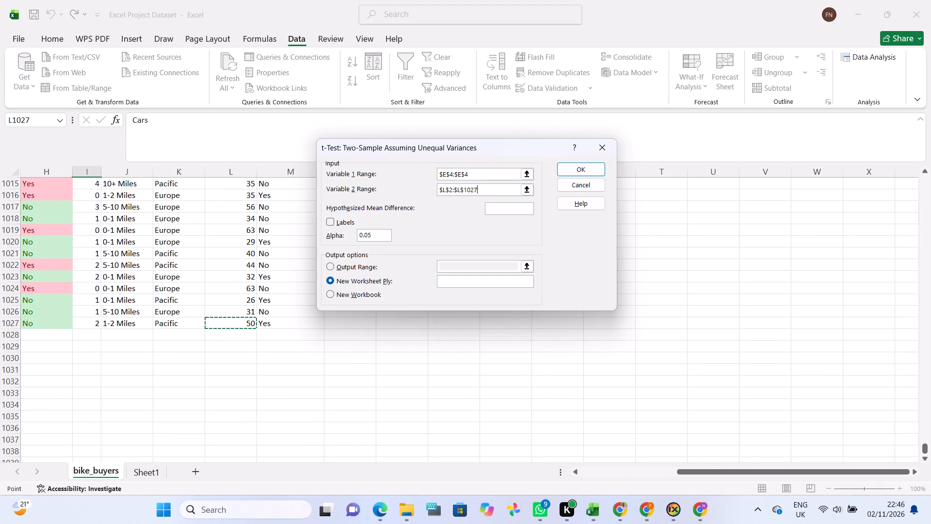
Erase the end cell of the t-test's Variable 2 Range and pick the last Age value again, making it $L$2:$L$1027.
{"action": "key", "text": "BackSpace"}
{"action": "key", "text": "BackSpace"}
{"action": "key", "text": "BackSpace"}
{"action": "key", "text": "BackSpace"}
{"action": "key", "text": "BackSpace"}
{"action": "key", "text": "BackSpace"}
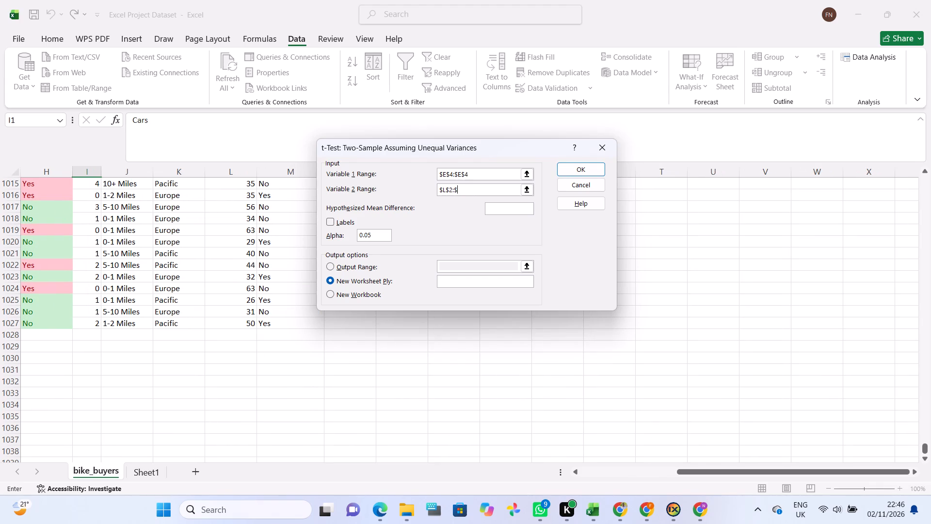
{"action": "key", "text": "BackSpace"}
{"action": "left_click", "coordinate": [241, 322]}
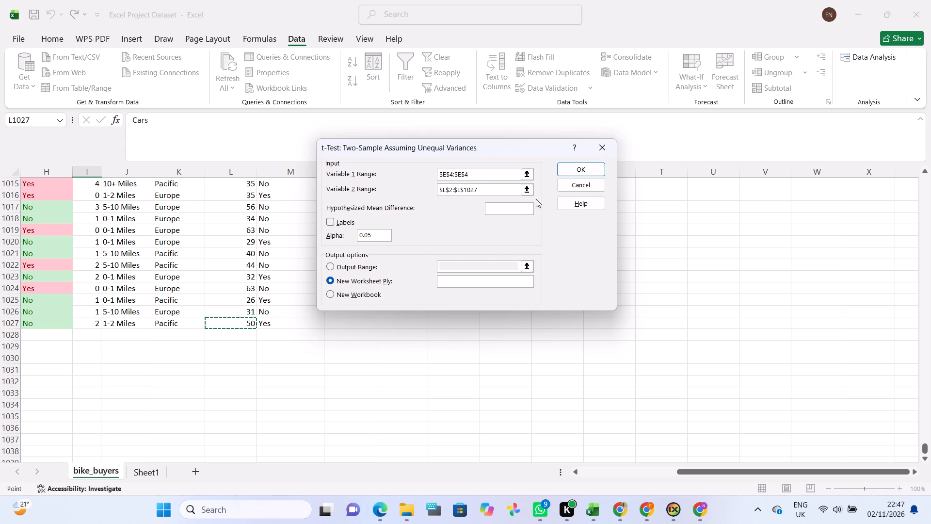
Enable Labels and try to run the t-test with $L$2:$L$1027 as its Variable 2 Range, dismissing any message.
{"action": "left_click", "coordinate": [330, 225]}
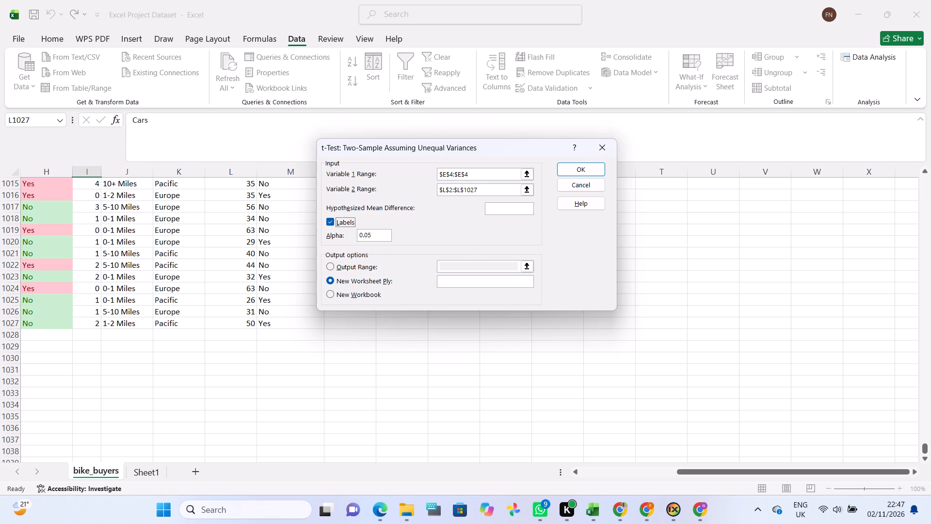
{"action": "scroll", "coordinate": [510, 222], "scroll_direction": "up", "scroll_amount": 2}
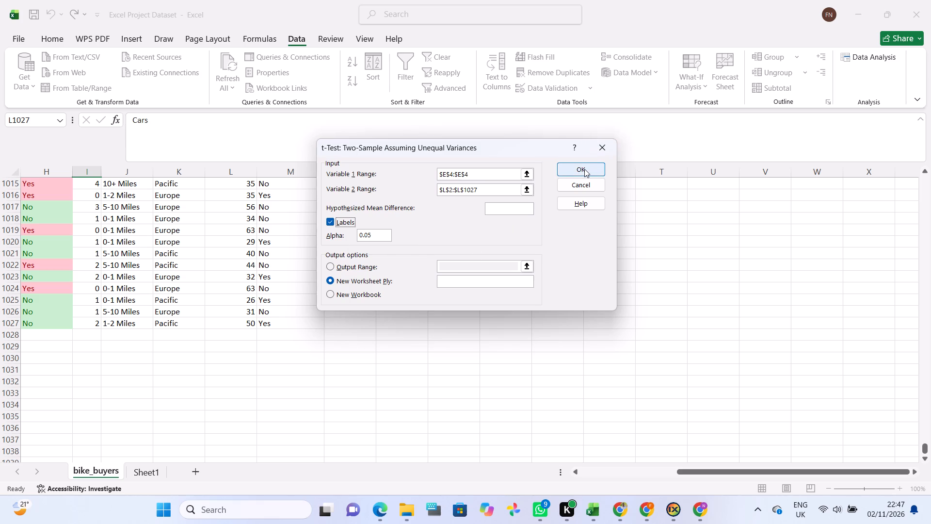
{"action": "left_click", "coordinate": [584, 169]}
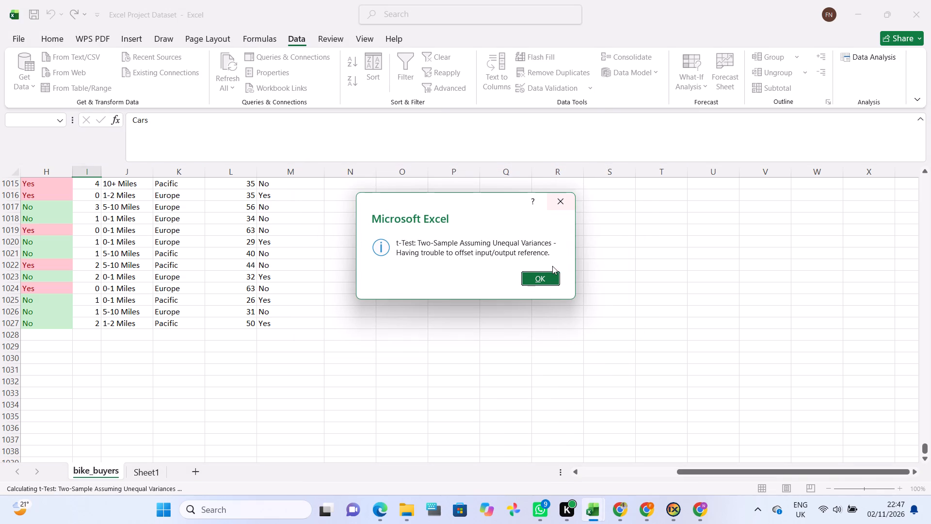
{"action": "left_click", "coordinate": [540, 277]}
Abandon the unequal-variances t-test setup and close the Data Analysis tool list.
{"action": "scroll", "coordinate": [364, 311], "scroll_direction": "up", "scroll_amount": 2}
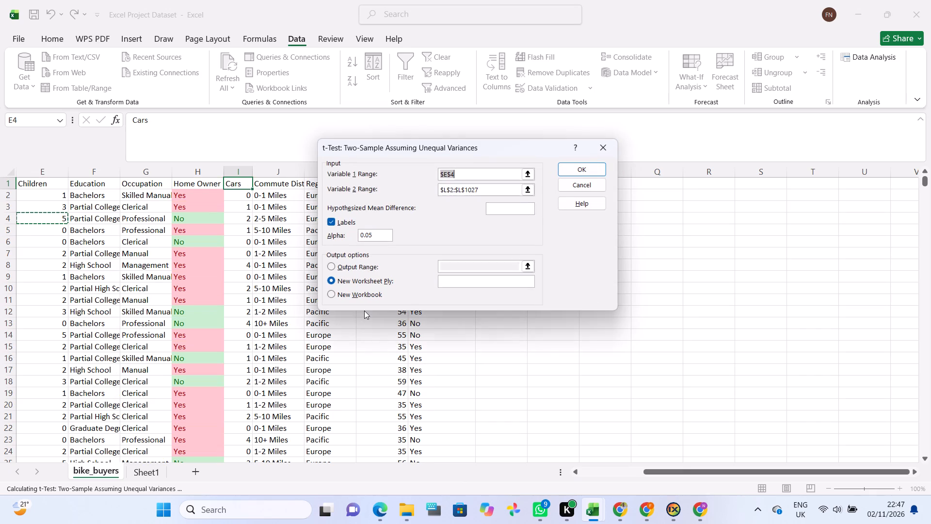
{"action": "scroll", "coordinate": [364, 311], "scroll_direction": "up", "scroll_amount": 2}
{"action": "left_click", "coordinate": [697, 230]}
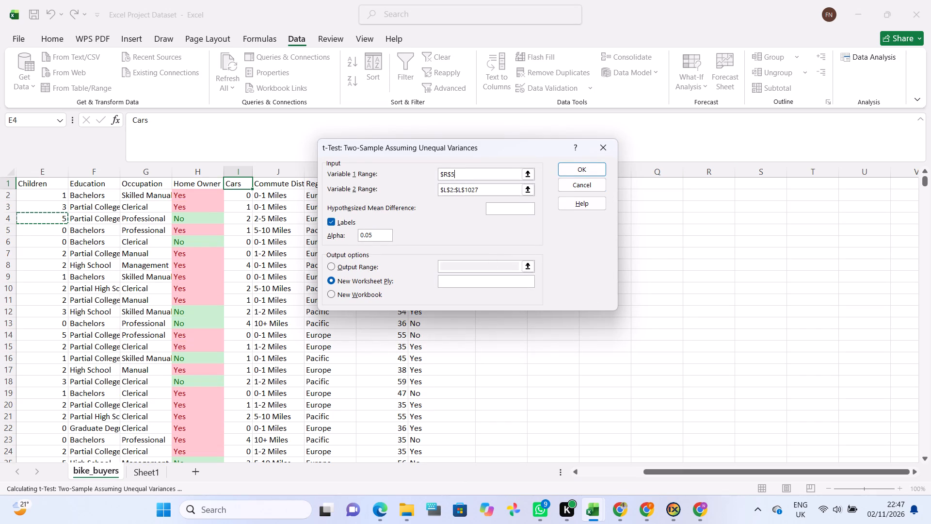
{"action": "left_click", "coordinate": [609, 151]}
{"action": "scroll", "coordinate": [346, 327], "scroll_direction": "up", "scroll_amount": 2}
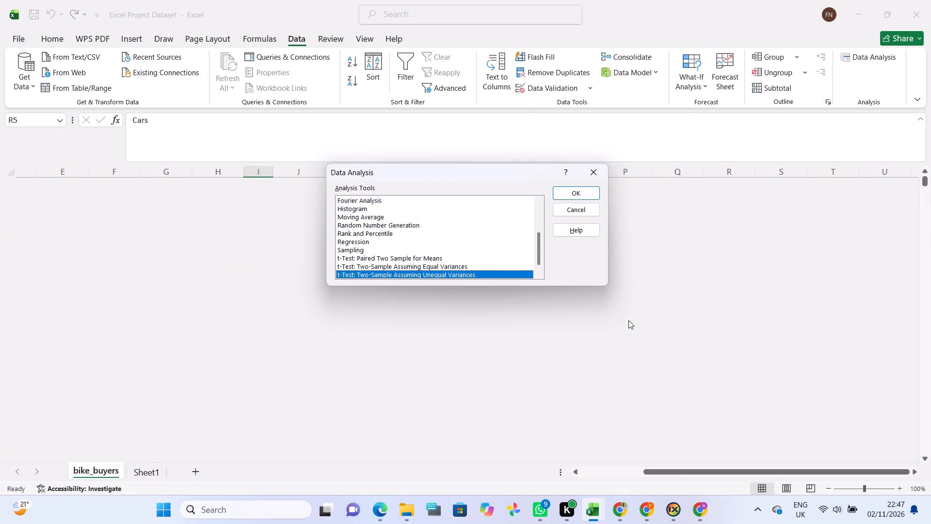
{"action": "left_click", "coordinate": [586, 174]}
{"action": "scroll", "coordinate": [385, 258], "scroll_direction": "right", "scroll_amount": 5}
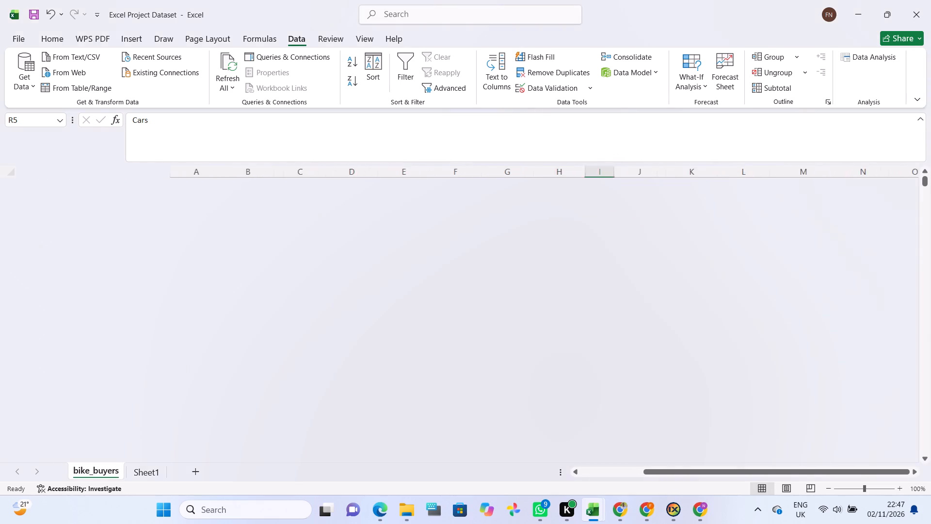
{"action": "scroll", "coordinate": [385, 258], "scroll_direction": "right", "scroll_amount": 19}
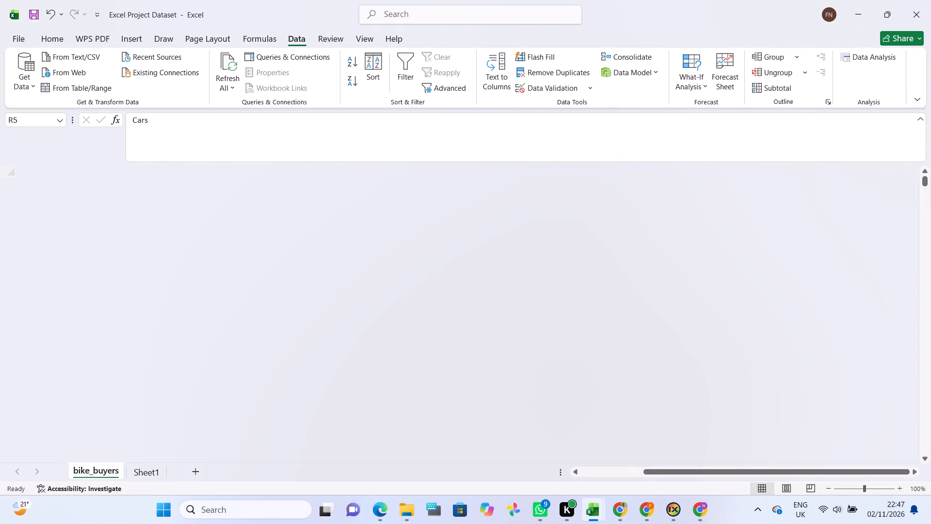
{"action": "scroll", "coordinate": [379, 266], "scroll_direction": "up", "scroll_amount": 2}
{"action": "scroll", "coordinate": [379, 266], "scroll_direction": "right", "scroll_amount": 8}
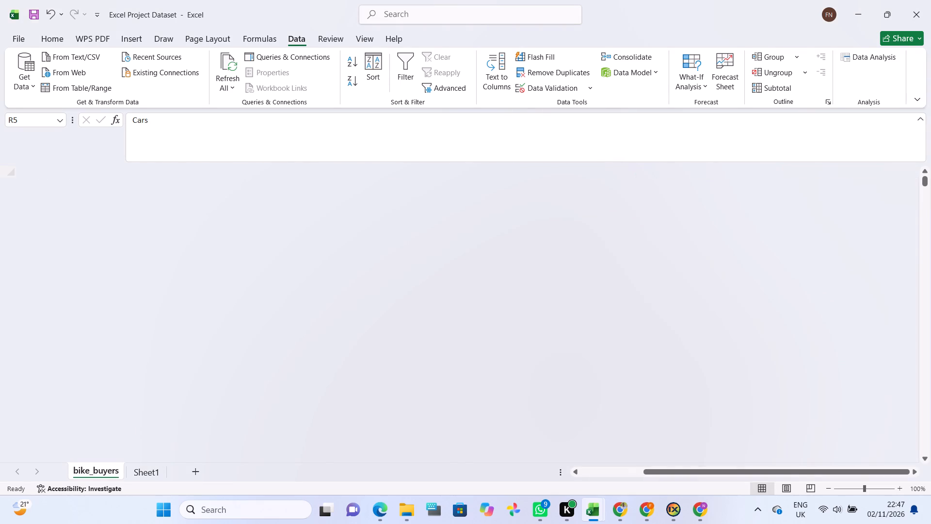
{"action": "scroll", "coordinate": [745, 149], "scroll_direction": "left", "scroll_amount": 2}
Delete the whole Cars header text from cell I1 and commit the empty cell.
{"action": "left_click", "coordinate": [745, 149]}
{"action": "scroll", "coordinate": [648, 167], "scroll_direction": "right", "scroll_amount": 3}
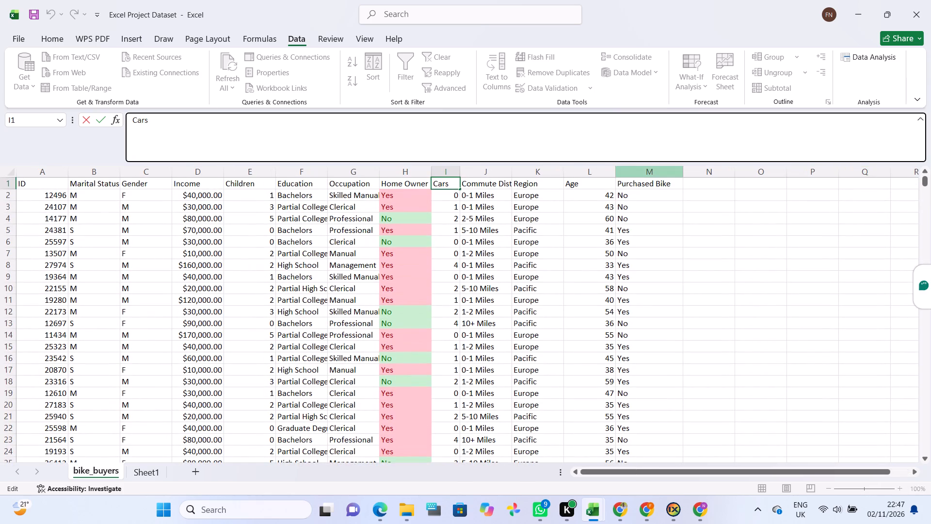
{"action": "scroll", "coordinate": [571, 210], "scroll_direction": "up", "scroll_amount": 3}
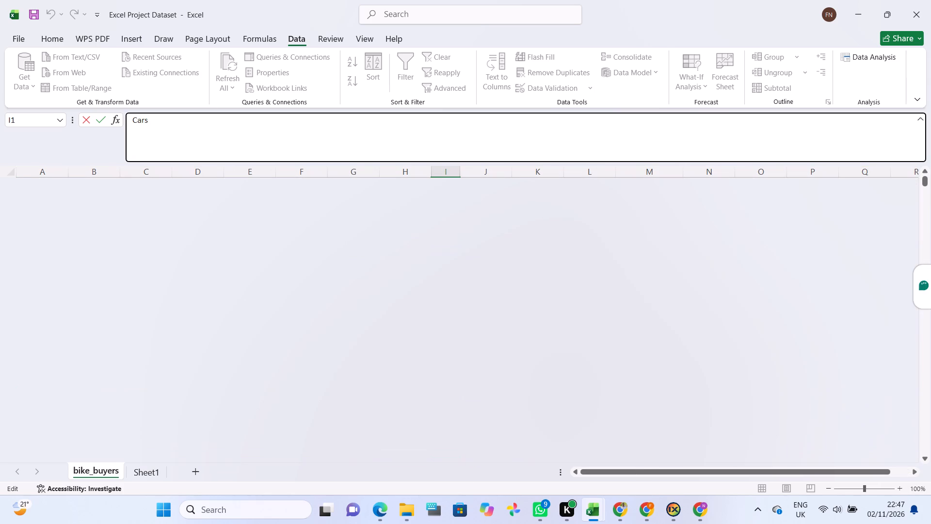
{"action": "scroll", "coordinate": [571, 210], "scroll_direction": "down", "scroll_amount": 4}
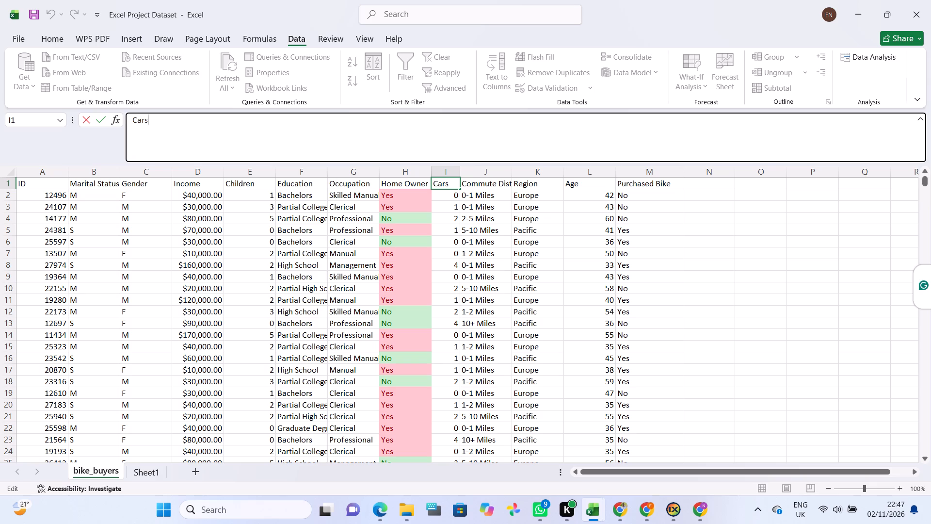
{"action": "left_click", "coordinate": [150, 123]}
{"action": "key", "text": "BackSpace"}
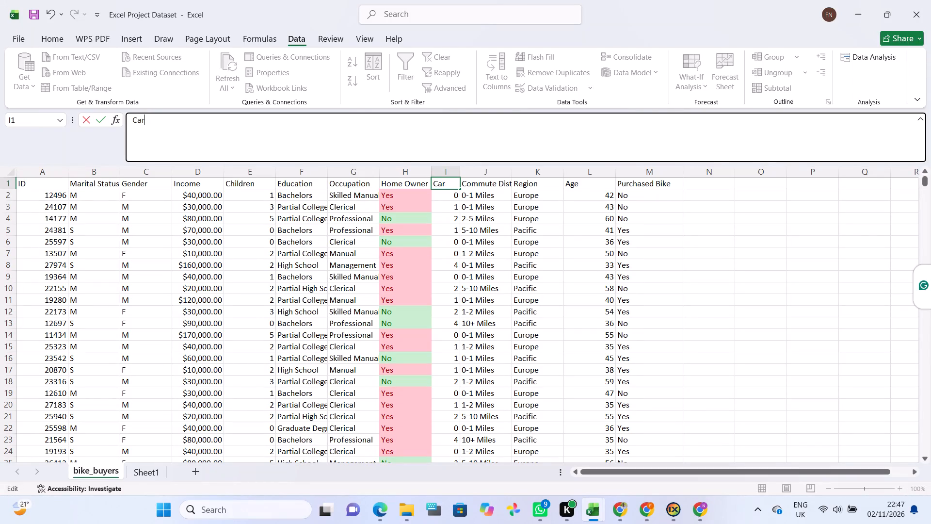
{"action": "key", "text": "BackSpace"}
{"action": "key", "text": "BackSpace"}
{"action": "key", "text": "BackSpace"}
{"action": "key", "text": "BackSpace"}
{"action": "key", "text": "BackSpace"}
{"action": "key", "text": "BackSpace"}
{"action": "key", "text": "BackSpace"}
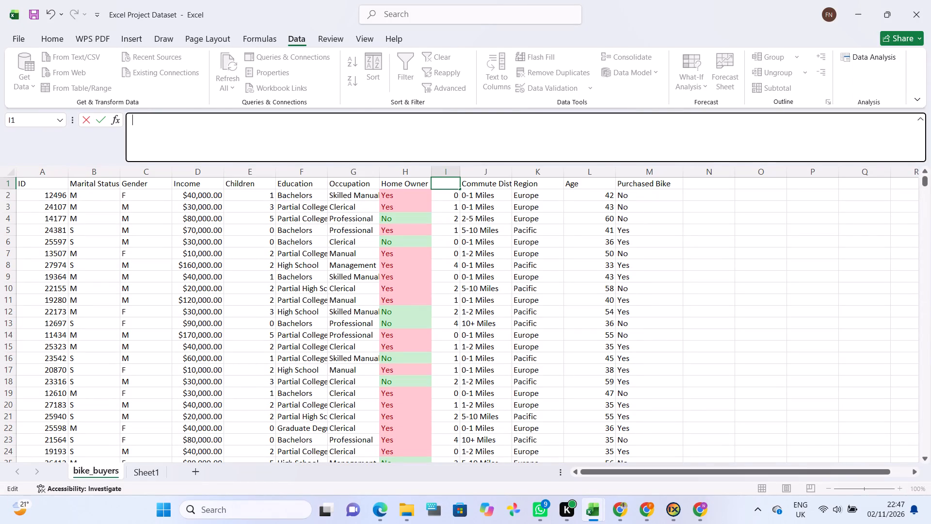
{"action": "scroll", "coordinate": [194, 324], "scroll_direction": "right", "scroll_amount": 1}
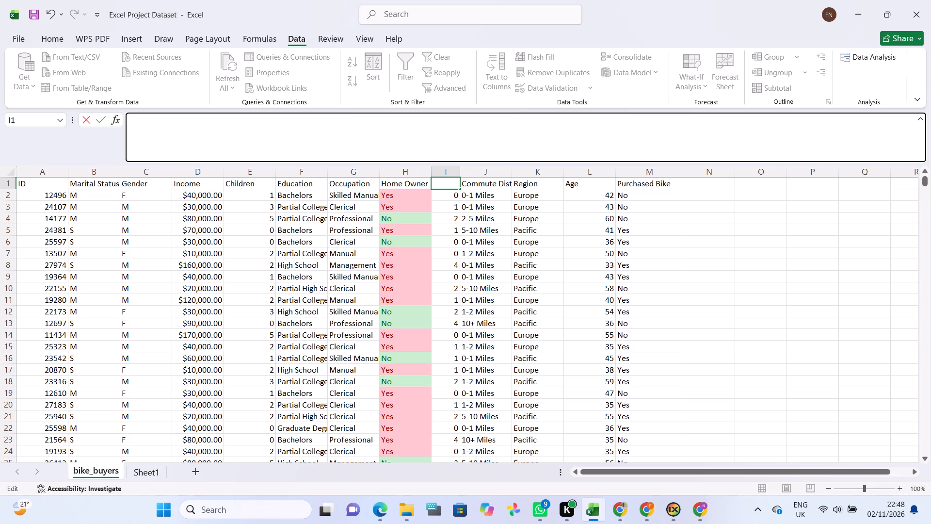
{"action": "scroll", "coordinate": [389, 271], "scroll_direction": "down", "scroll_amount": 1}
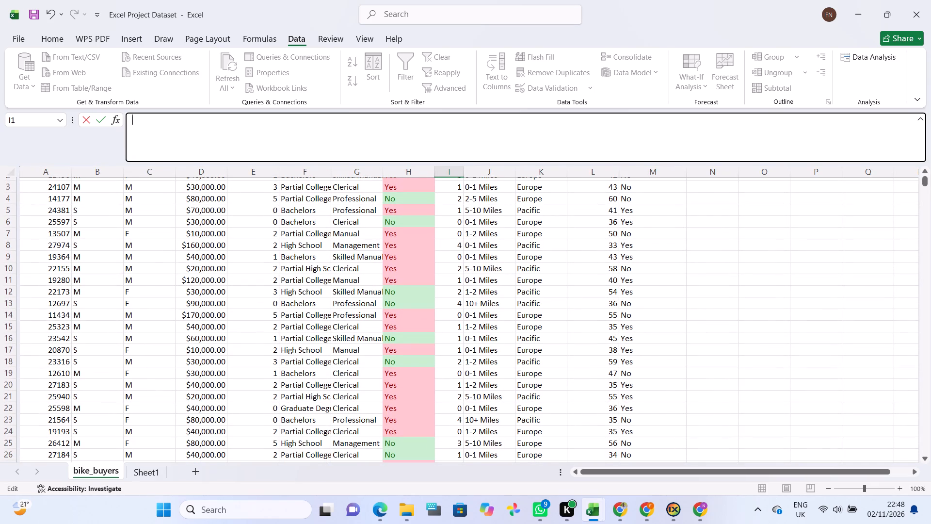
{"action": "scroll", "coordinate": [389, 271], "scroll_direction": "down", "scroll_amount": 2}
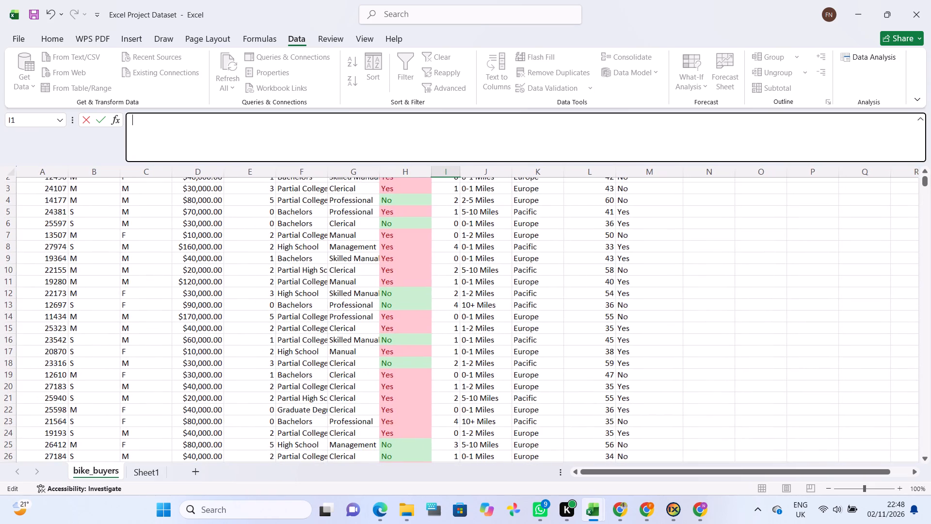
{"action": "scroll", "coordinate": [389, 271], "scroll_direction": "up", "scroll_amount": 3}
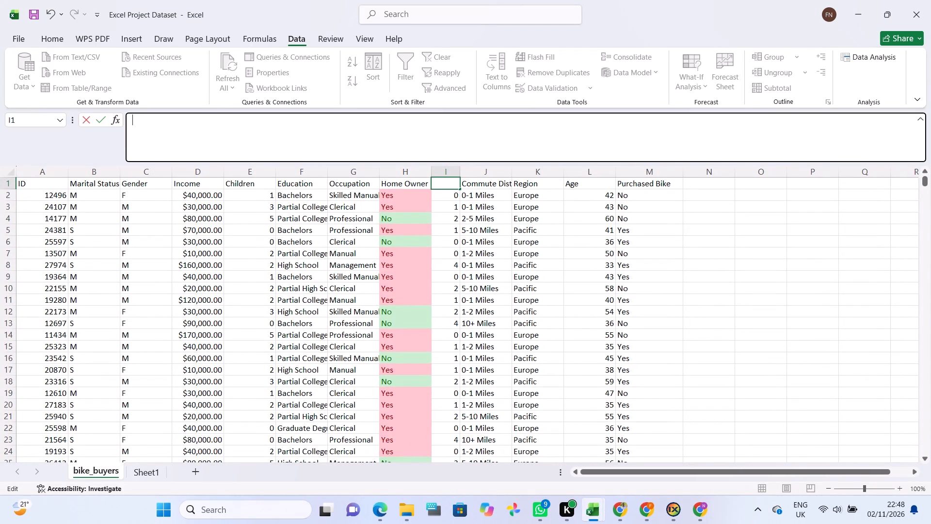
{"action": "left_click", "coordinate": [635, 204]}
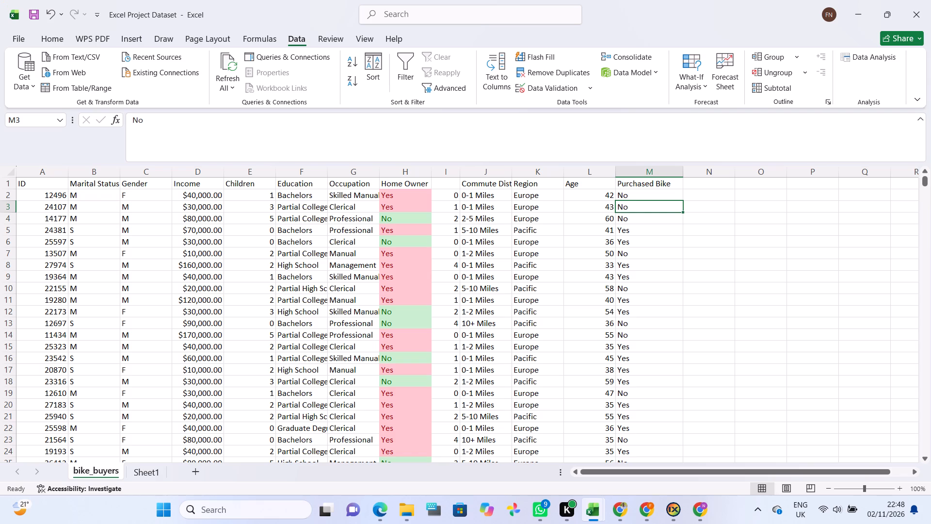
Look through the values of the unlabelled column I, going down from row 2 and back to the header row.
{"action": "left_click", "coordinate": [640, 197]}
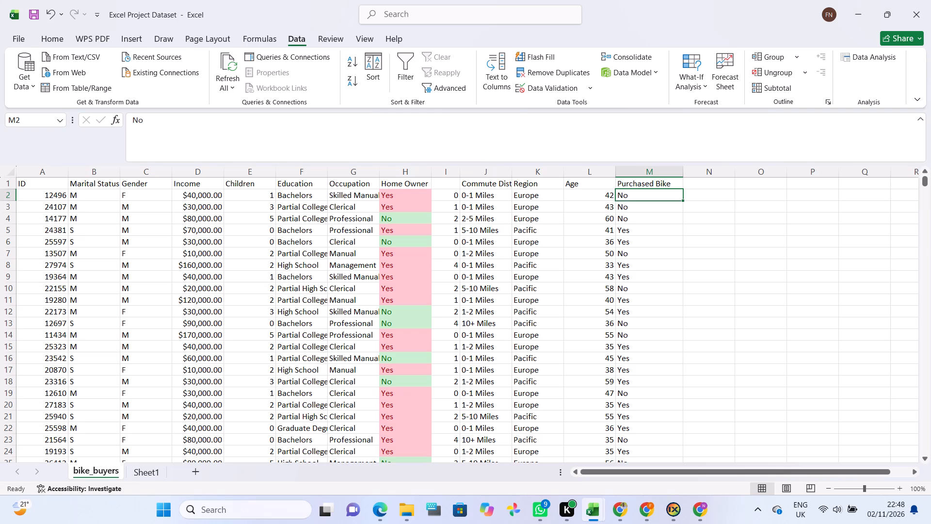
{"action": "left_click", "coordinate": [652, 201]}
{"action": "left_click", "coordinate": [654, 198]}
{"action": "left_click", "coordinate": [450, 193]}
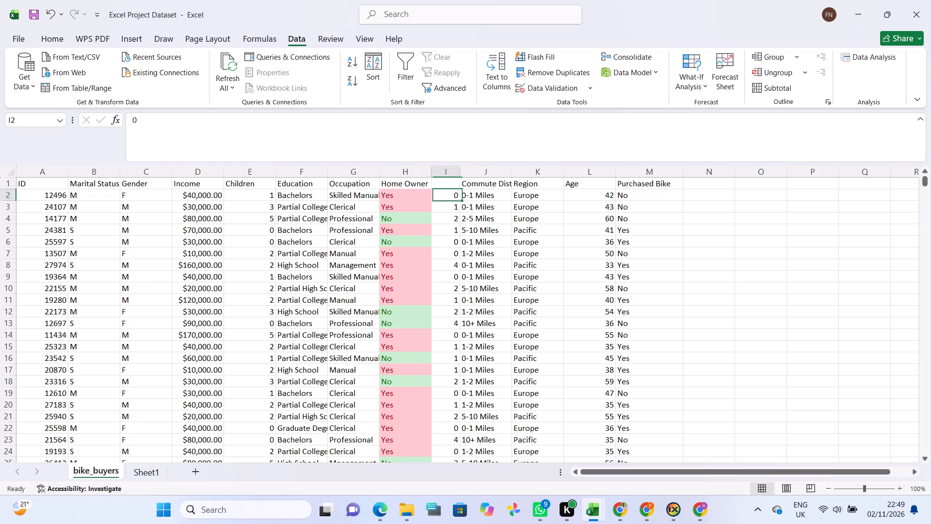
{"action": "scroll", "coordinate": [456, 208], "scroll_direction": "down", "scroll_amount": 12}
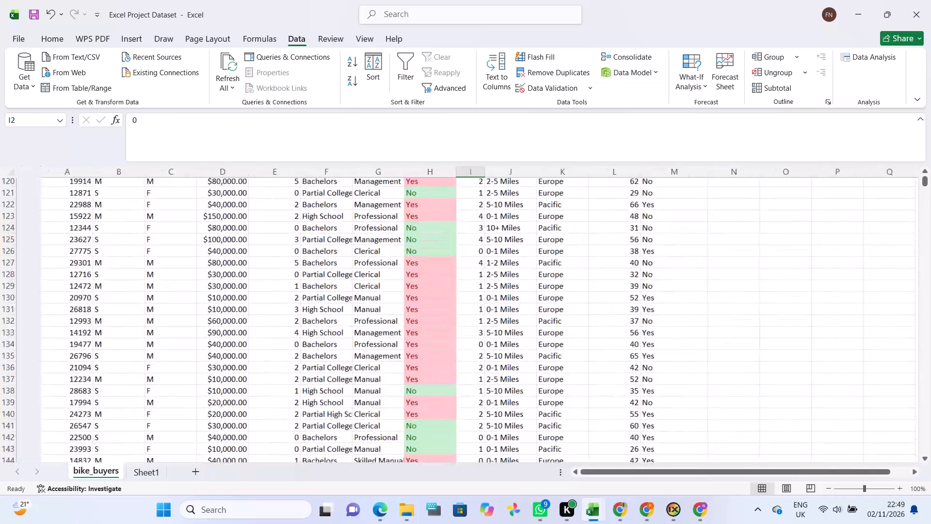
{"action": "scroll", "coordinate": [456, 208], "scroll_direction": "down", "scroll_amount": 7}
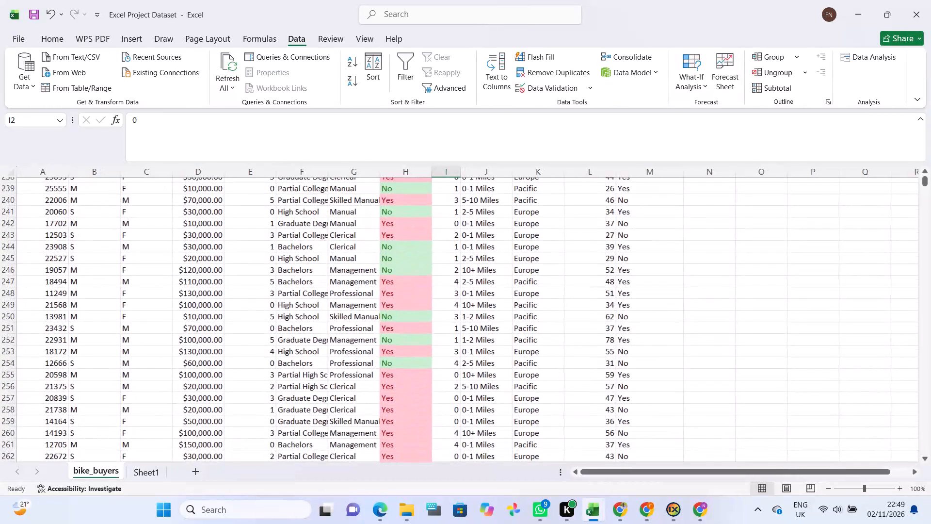
{"action": "scroll", "coordinate": [456, 208], "scroll_direction": "down", "scroll_amount": 5}
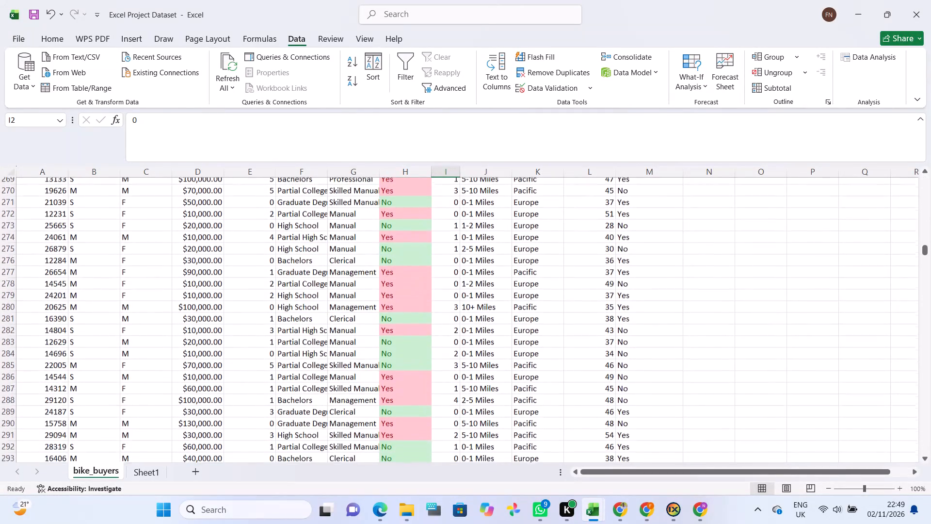
{"action": "scroll", "coordinate": [456, 208], "scroll_direction": "down", "scroll_amount": 3}
{"action": "scroll", "coordinate": [456, 208], "scroll_direction": "up", "scroll_amount": 8}
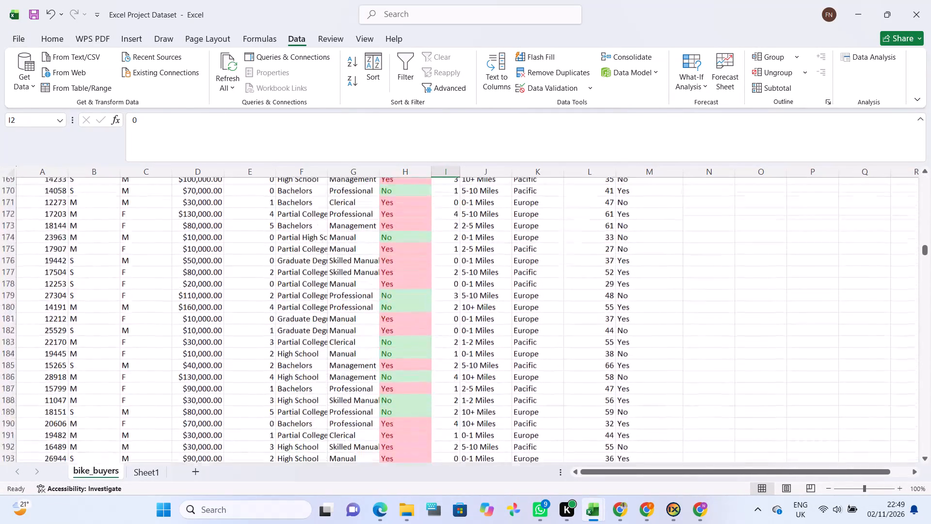
{"action": "scroll", "coordinate": [456, 208], "scroll_direction": "up", "scroll_amount": 14}
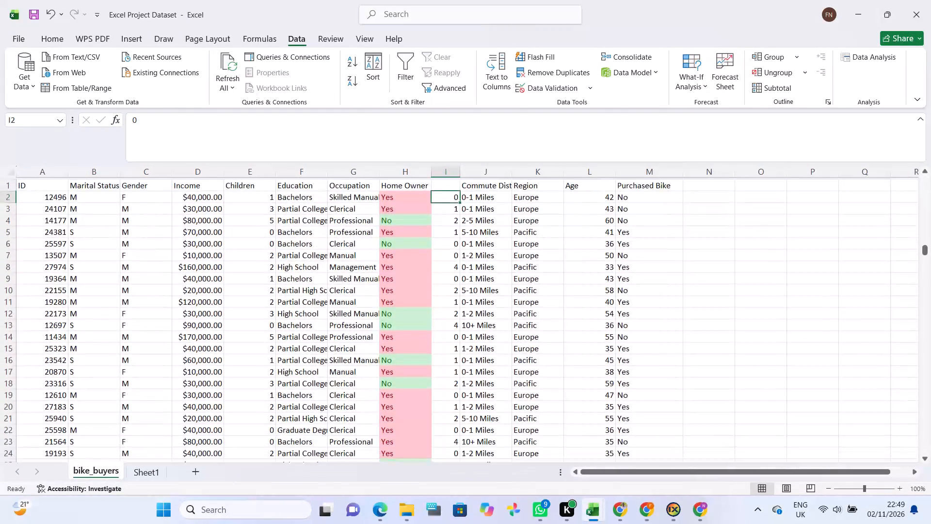
{"action": "scroll", "coordinate": [456, 208], "scroll_direction": "up", "scroll_amount": 1}
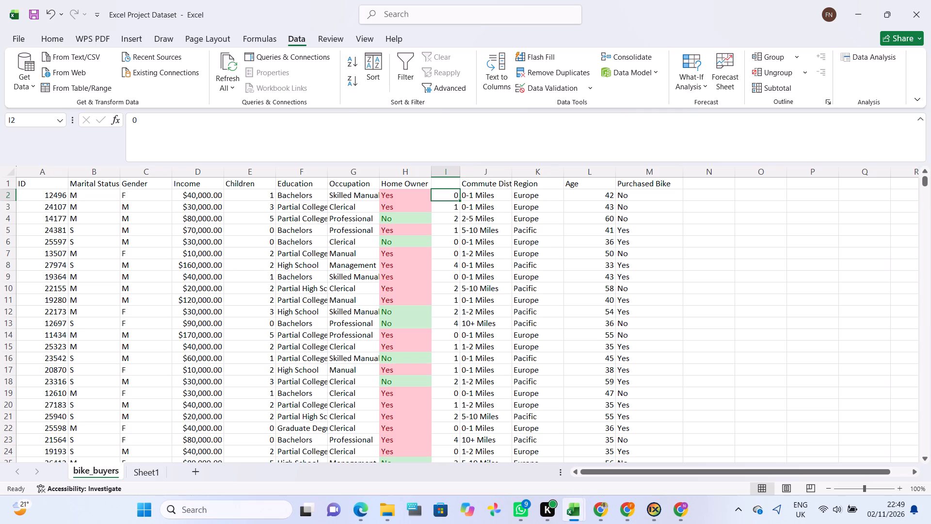
Look through the Purchased Bike column from cell M2 to the end of the data and return to the header row.
{"action": "left_click", "coordinate": [634, 201]}
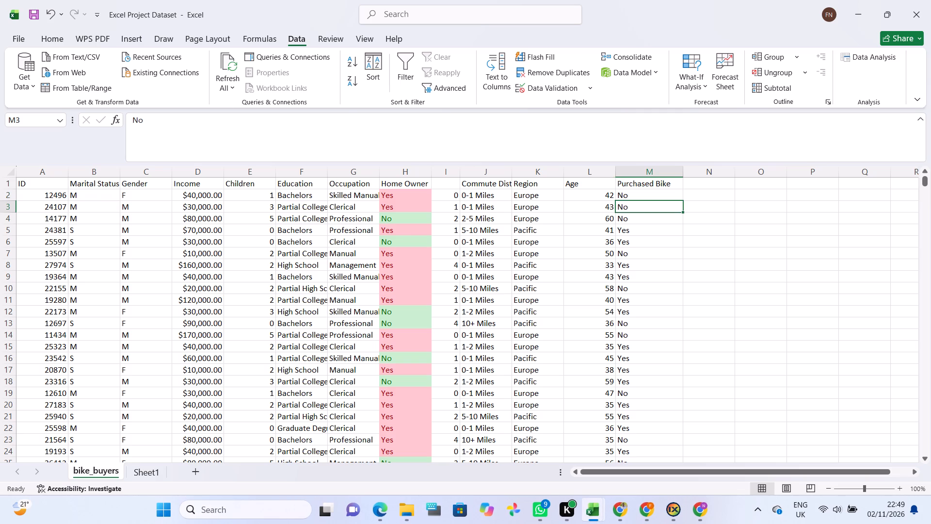
{"action": "left_click", "coordinate": [629, 195]}
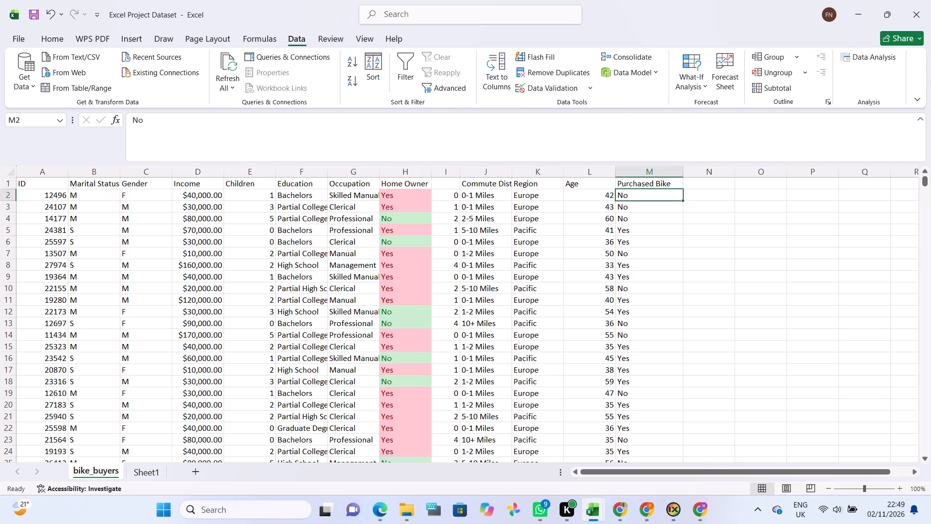
{"action": "scroll", "coordinate": [642, 225], "scroll_direction": "down", "scroll_amount": 10}
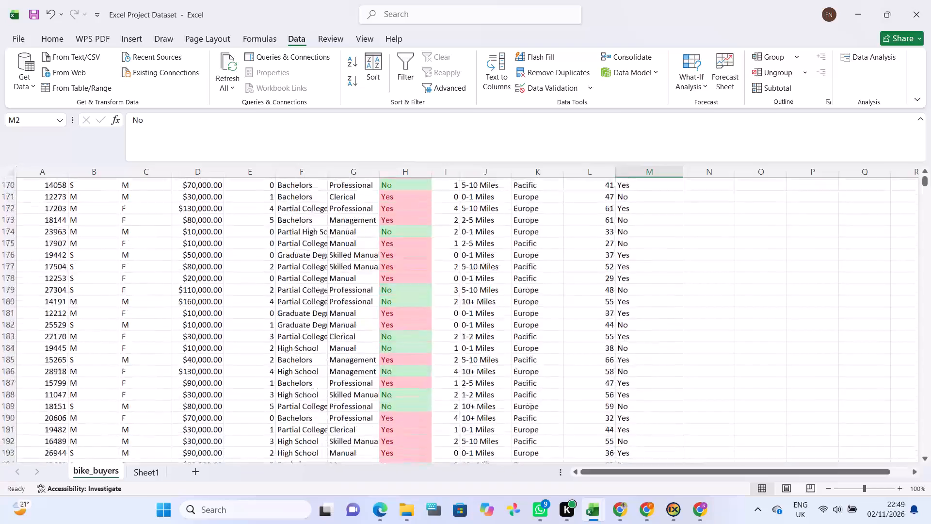
{"action": "scroll", "coordinate": [642, 225], "scroll_direction": "down", "scroll_amount": 20}
{"action": "scroll", "coordinate": [642, 225], "scroll_direction": "down", "scroll_amount": 7}
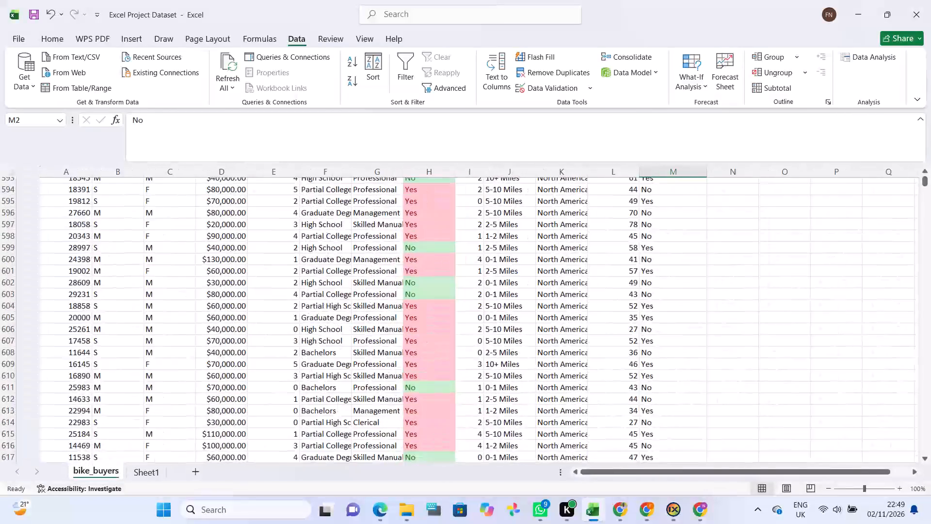
{"action": "scroll", "coordinate": [648, 213], "scroll_direction": "down", "scroll_amount": 20}
{"action": "scroll", "coordinate": [648, 213], "scroll_direction": "down", "scroll_amount": 5}
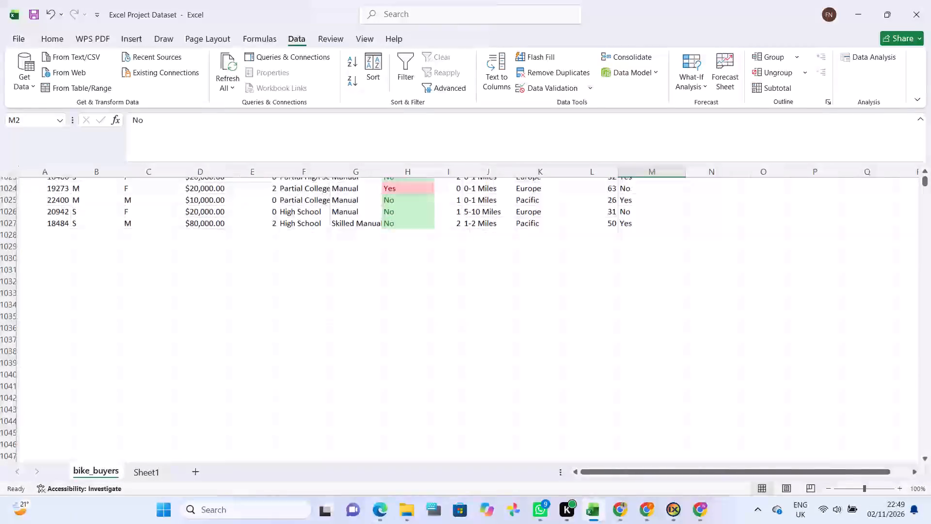
{"action": "scroll", "coordinate": [648, 213], "scroll_direction": "up", "scroll_amount": 17}
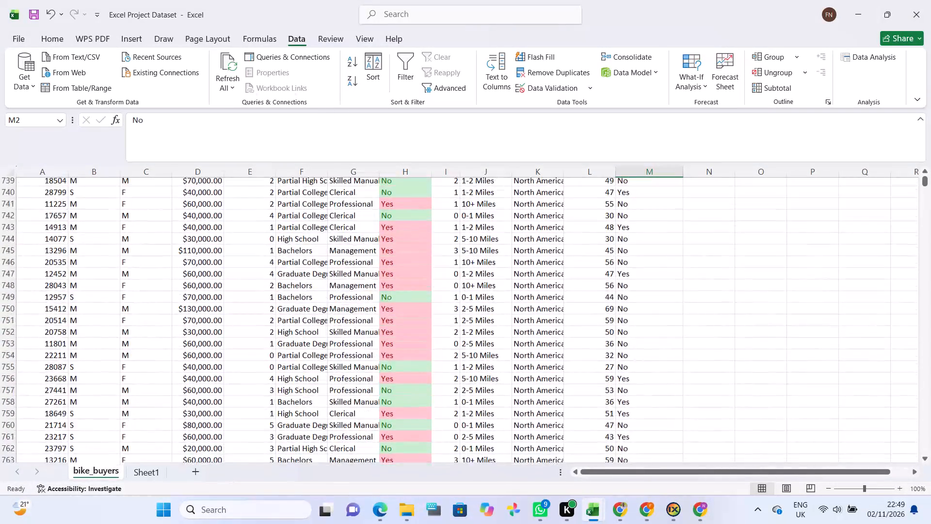
{"action": "scroll", "coordinate": [648, 213], "scroll_direction": "up", "scroll_amount": 16}
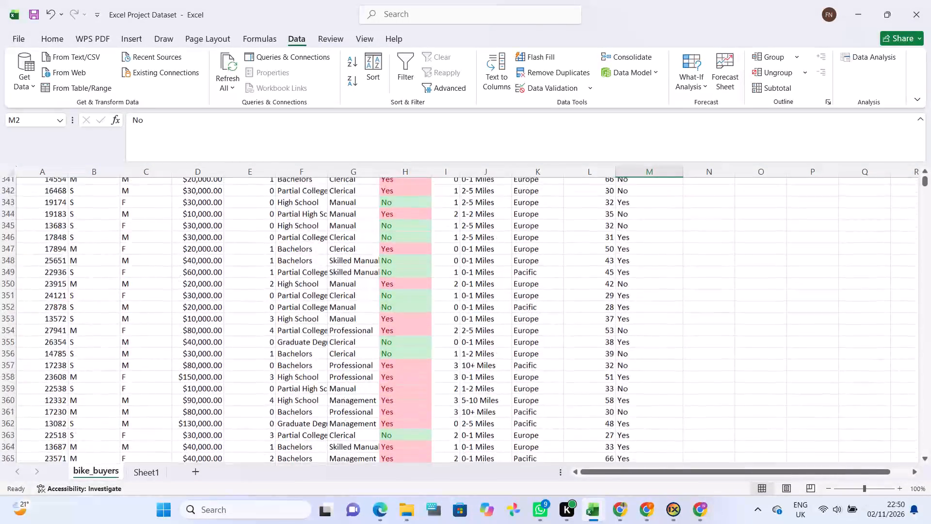
{"action": "scroll", "coordinate": [648, 213], "scroll_direction": "up", "scroll_amount": 19}
{"action": "scroll", "coordinate": [648, 213], "scroll_direction": "up", "scroll_amount": 16}
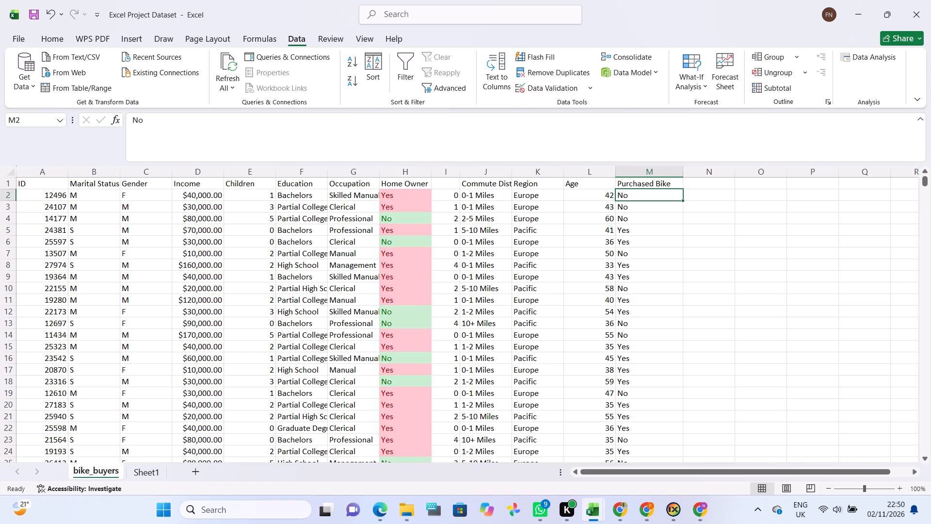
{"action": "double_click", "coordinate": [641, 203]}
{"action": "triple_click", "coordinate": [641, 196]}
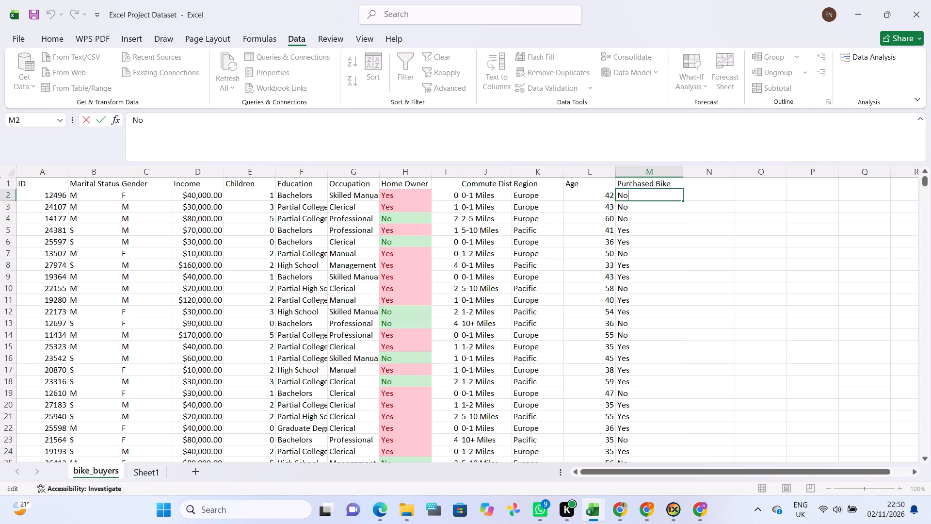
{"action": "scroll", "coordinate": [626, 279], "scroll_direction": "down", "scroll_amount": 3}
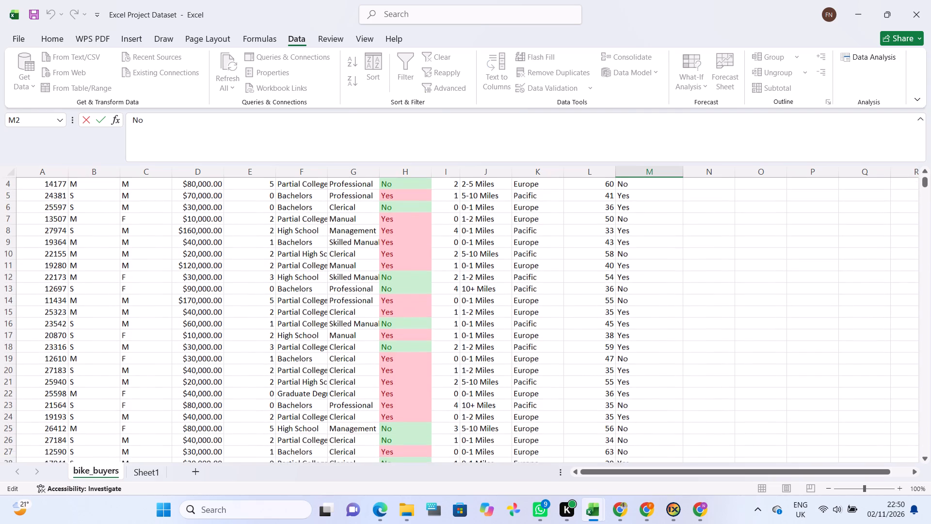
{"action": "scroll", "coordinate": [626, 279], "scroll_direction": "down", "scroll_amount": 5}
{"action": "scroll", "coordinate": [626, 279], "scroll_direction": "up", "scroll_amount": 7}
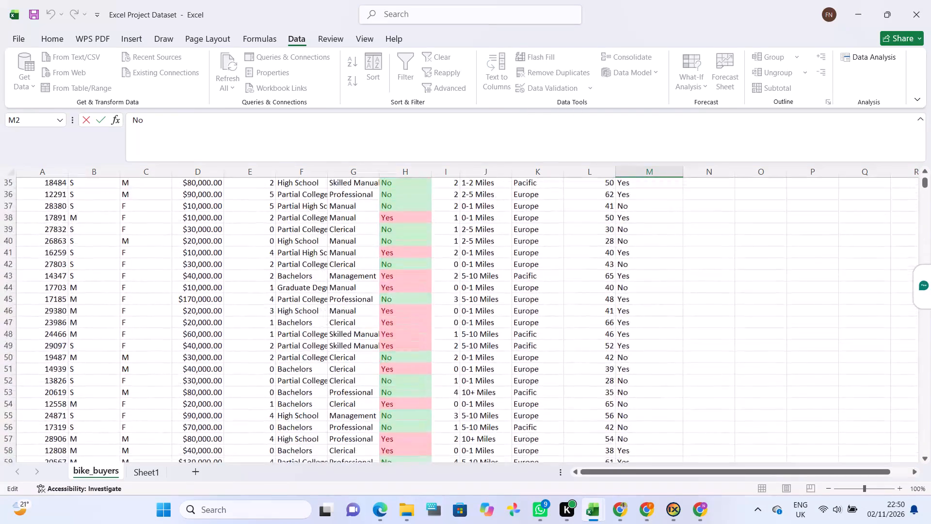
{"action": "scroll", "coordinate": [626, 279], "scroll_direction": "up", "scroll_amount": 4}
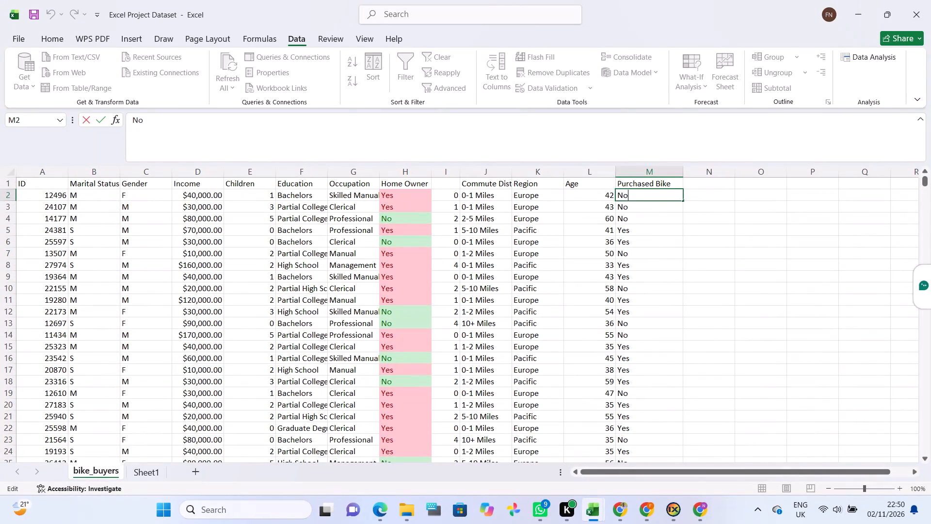
Narrow the Purchased Bike column M to a width of about 12, close to its header text.
{"action": "left_click_drag", "start_coordinate": [683, 181], "coordinate": [677, 178]}
{"action": "left_click", "coordinate": [678, 178]}
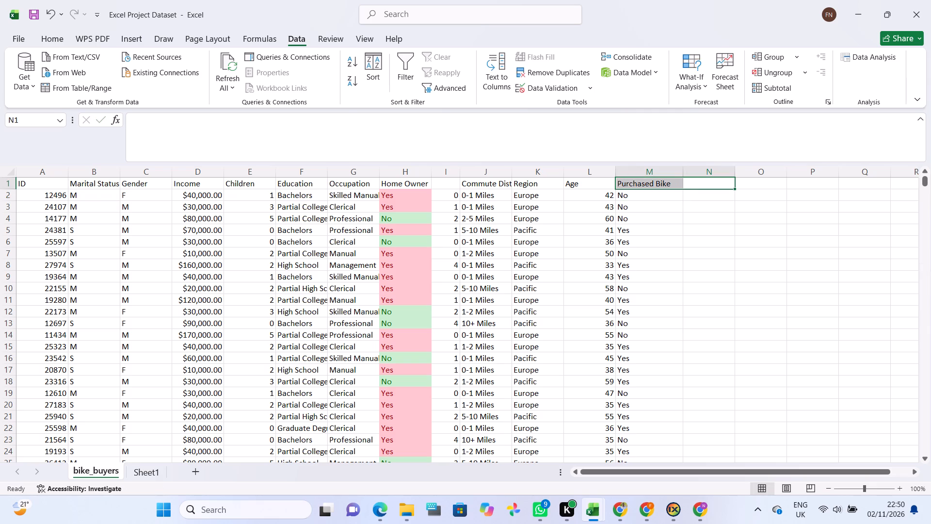
{"action": "left_click", "coordinate": [655, 195]}
{"action": "left_click_drag", "start_coordinate": [683, 173], "coordinate": [672, 170]}
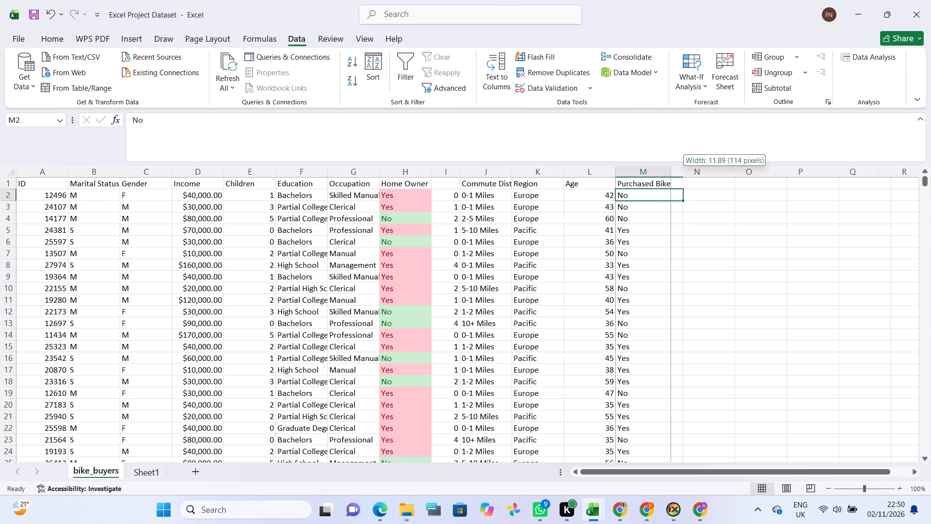
{"action": "left_click_drag", "start_coordinate": [672, 170], "coordinate": [673, 170]}
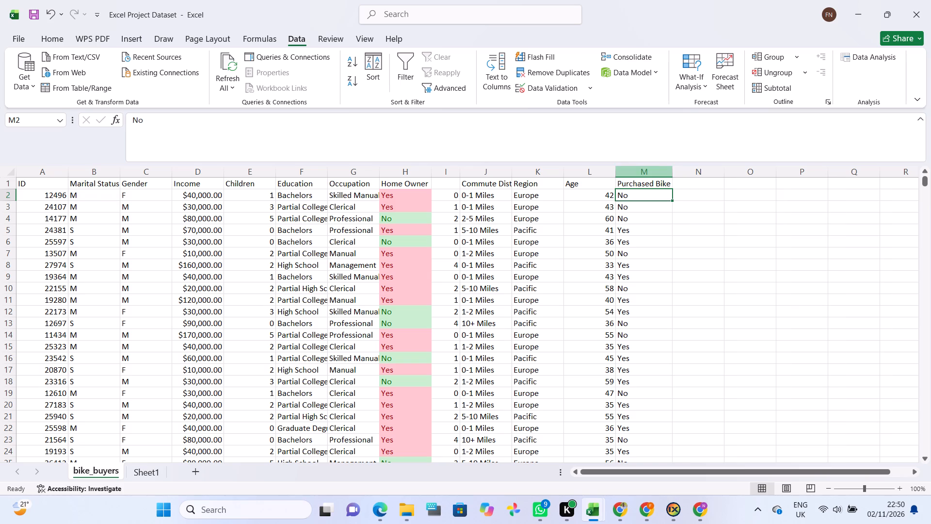
Erase the No entry from cell M2 under Purchased Bike and commit the empty cell.
{"action": "left_click", "coordinate": [593, 138]}
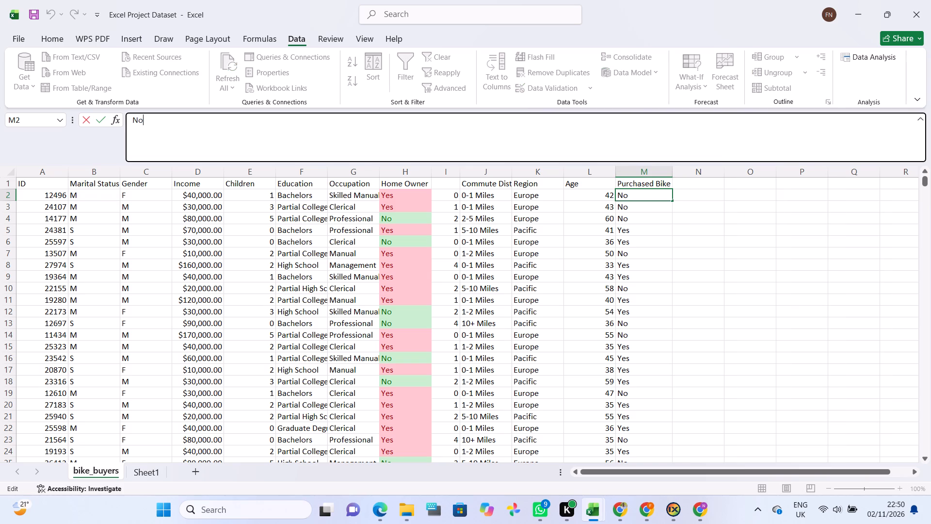
{"action": "left_click", "coordinate": [165, 123]}
{"action": "key", "text": "BackSpace"}
{"action": "key", "text": "BackSpace"}
{"action": "key", "text": "BackSpace"}
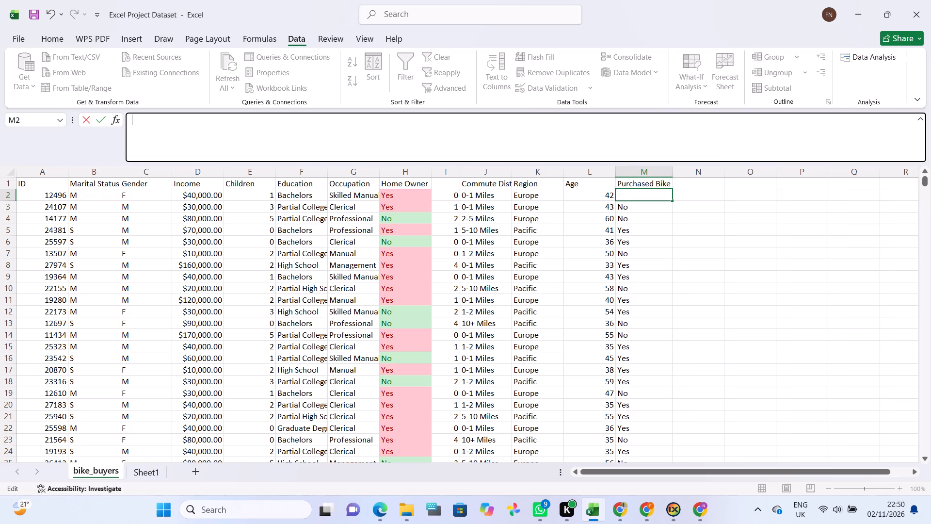
{"action": "scroll", "coordinate": [222, 167], "scroll_direction": "down", "scroll_amount": 1}
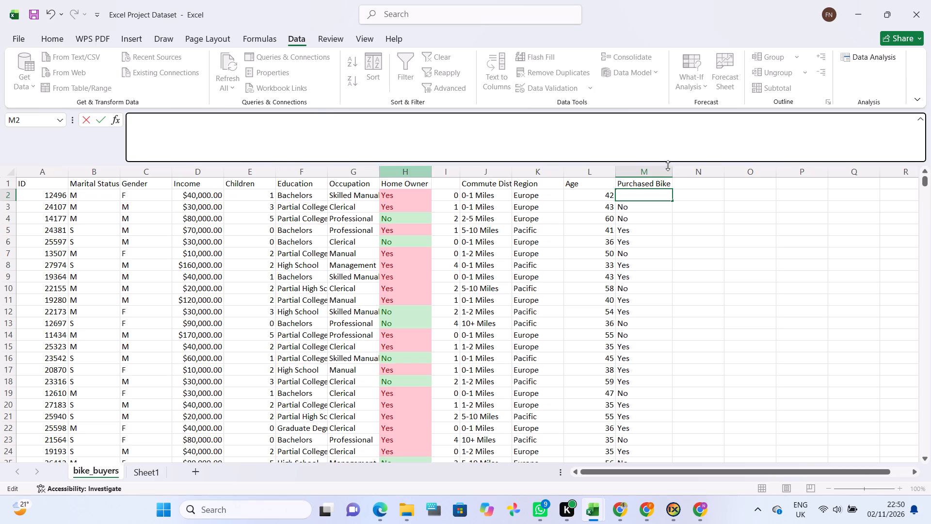
{"action": "left_click", "coordinate": [626, 192]}
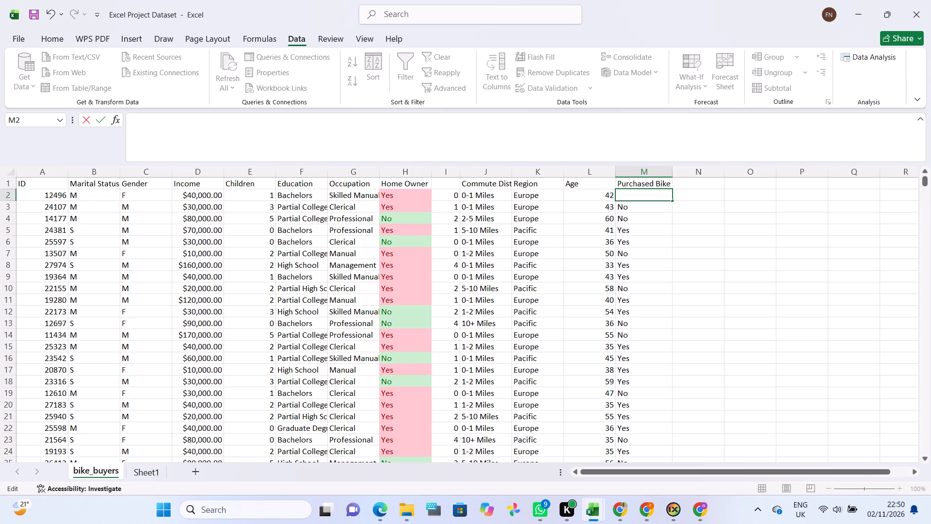
{"action": "triple_click", "coordinate": [665, 192]}
{"action": "left_click_drag", "start_coordinate": [665, 192], "coordinate": [607, 194]}
{"action": "scroll", "coordinate": [354, 289], "scroll_direction": "down", "scroll_amount": 1}
{"action": "scroll", "coordinate": [354, 289], "scroll_direction": "up", "scroll_amount": 1}
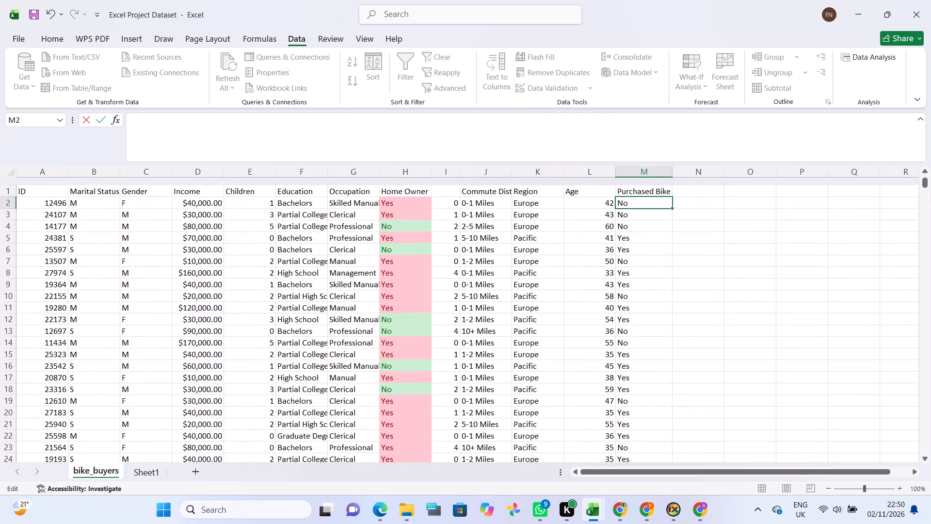
{"action": "scroll", "coordinate": [354, 289], "scroll_direction": "up", "scroll_amount": 1}
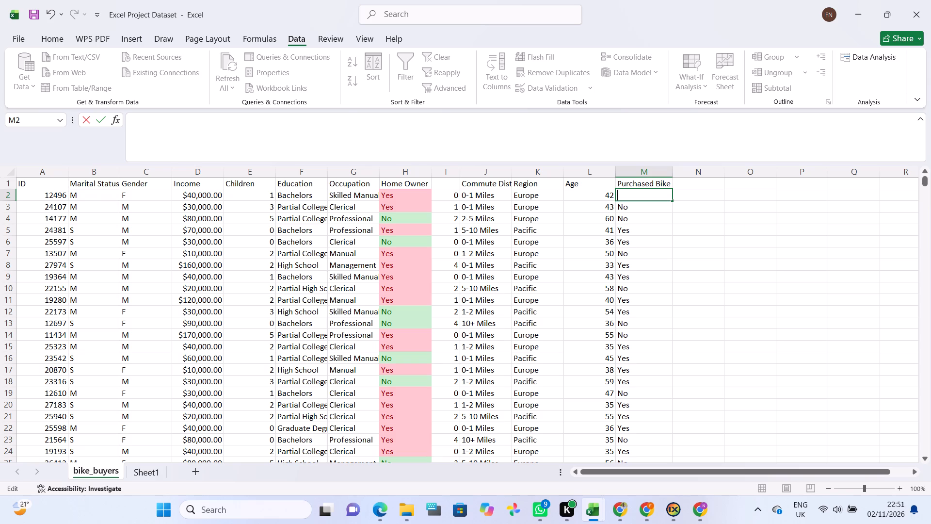
{"action": "left_click", "coordinate": [597, 188]}
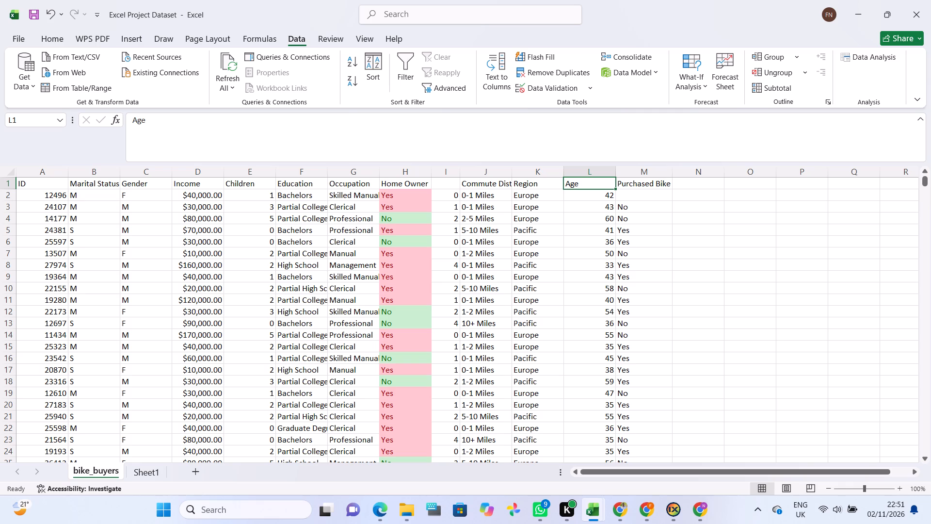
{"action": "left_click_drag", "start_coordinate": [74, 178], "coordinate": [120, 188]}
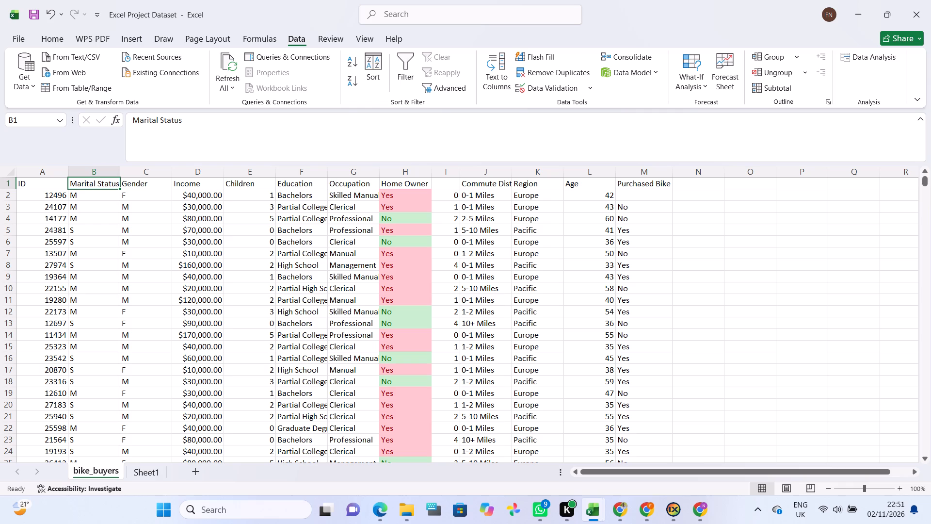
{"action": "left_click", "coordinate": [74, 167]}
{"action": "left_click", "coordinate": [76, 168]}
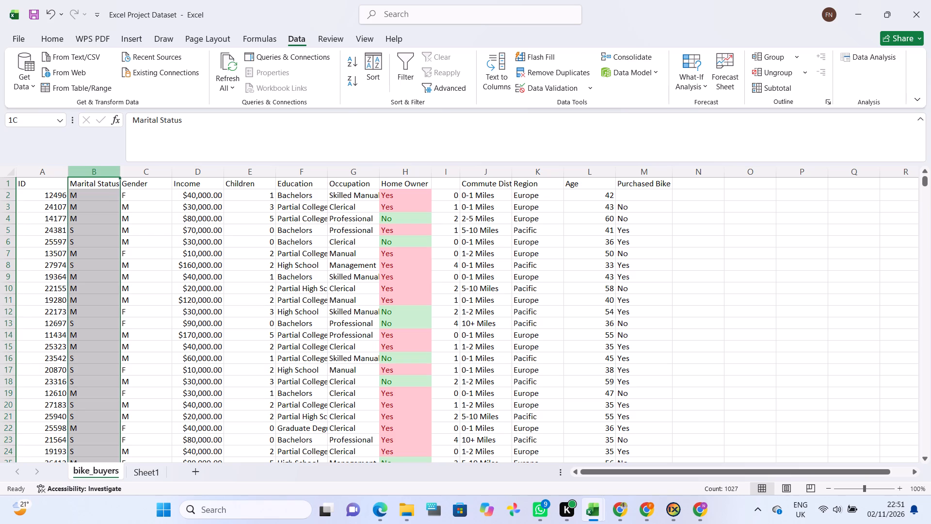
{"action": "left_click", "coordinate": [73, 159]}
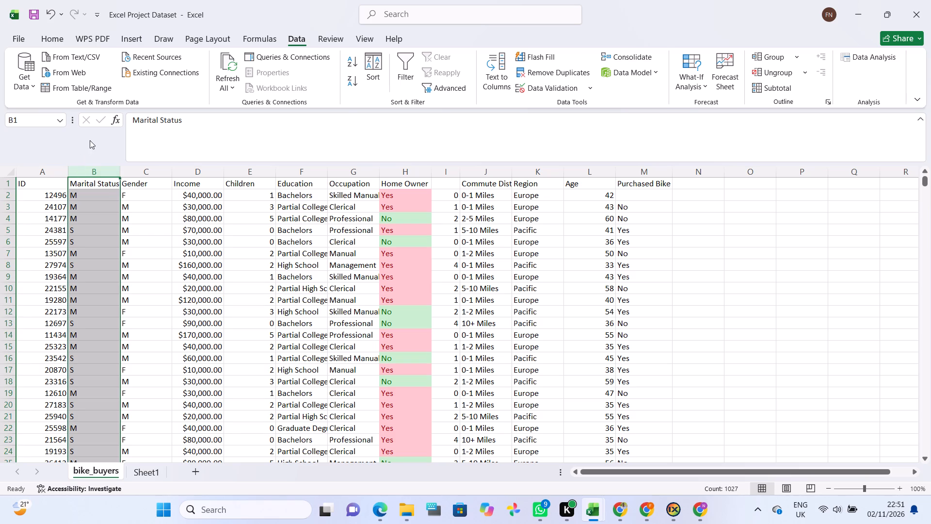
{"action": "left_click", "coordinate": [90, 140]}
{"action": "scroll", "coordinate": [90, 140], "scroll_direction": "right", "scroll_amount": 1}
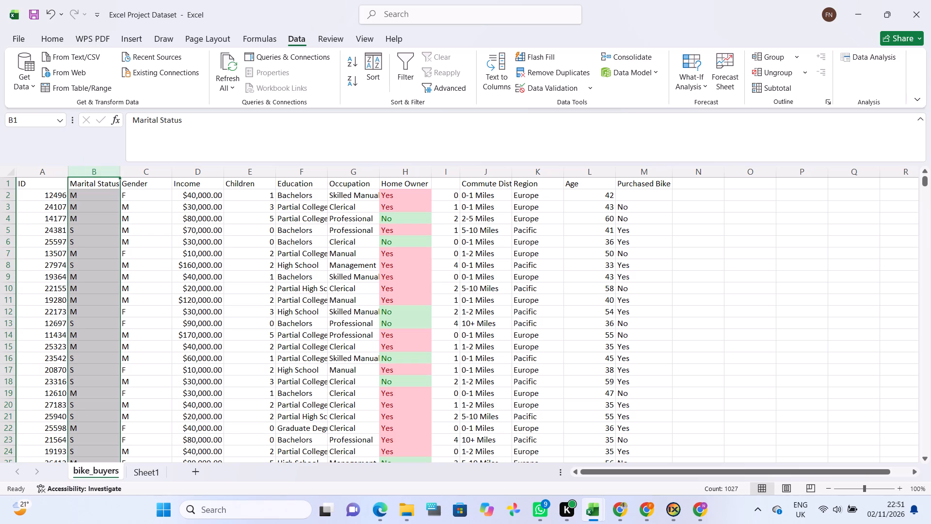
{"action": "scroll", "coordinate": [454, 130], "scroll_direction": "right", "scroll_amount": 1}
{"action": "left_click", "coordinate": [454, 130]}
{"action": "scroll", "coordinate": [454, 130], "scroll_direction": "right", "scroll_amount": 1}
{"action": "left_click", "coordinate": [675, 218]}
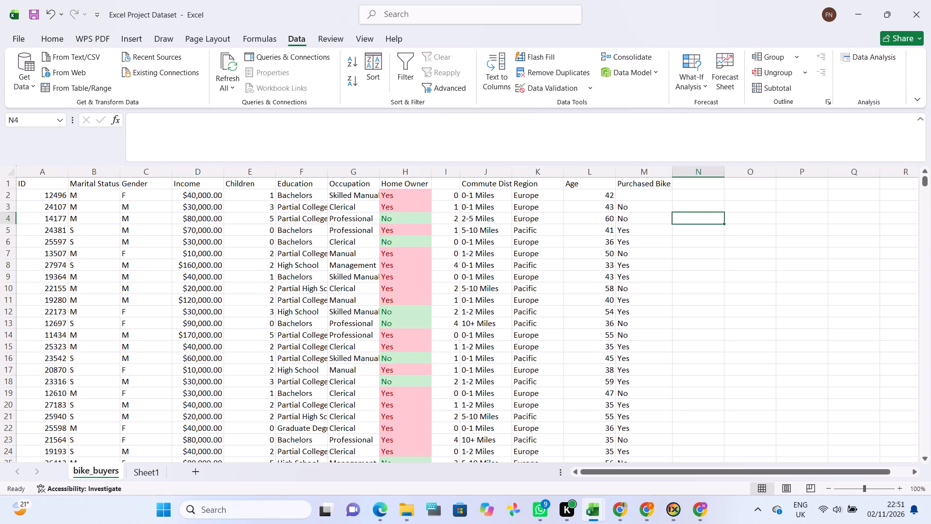
Undo the recent changes back through the clearing of cell M2 under Purchased Bike, restoring its No entry.
{"action": "left_click", "coordinate": [630, 195]}
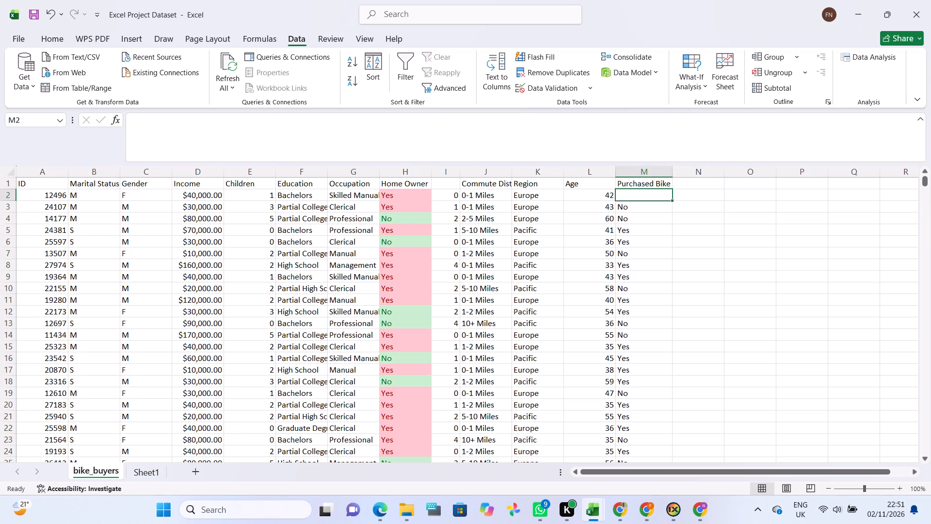
{"action": "left_click", "coordinate": [46, 15]}
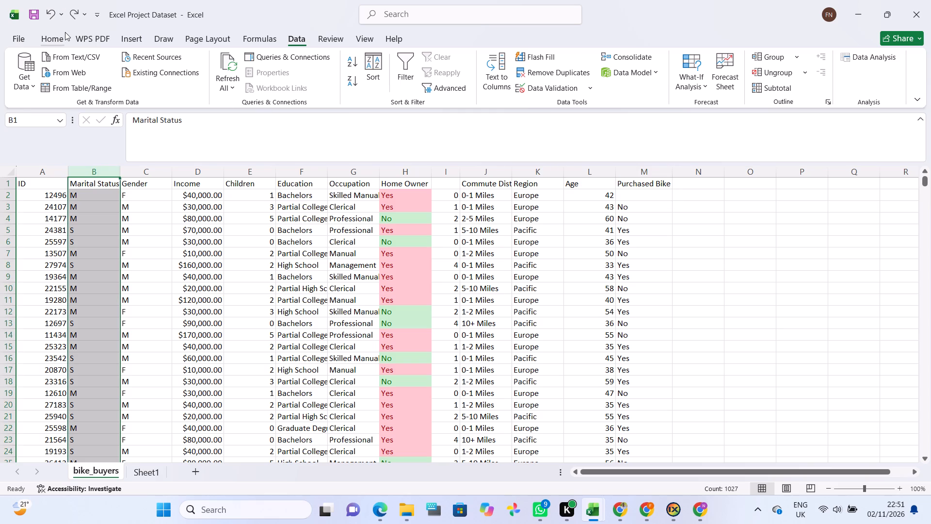
{"action": "left_click", "coordinate": [621, 197]}
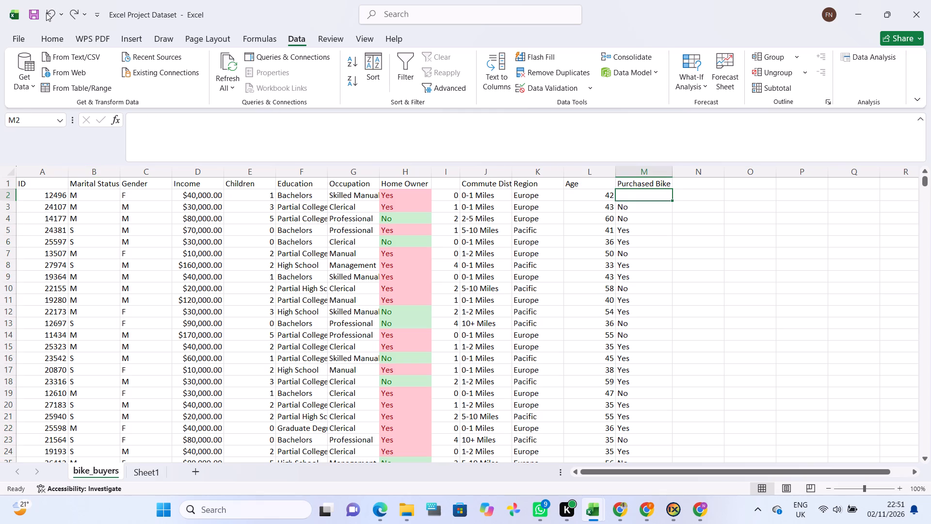
{"action": "left_click", "coordinate": [46, 13]}
{"action": "left_click", "coordinate": [674, 266]}
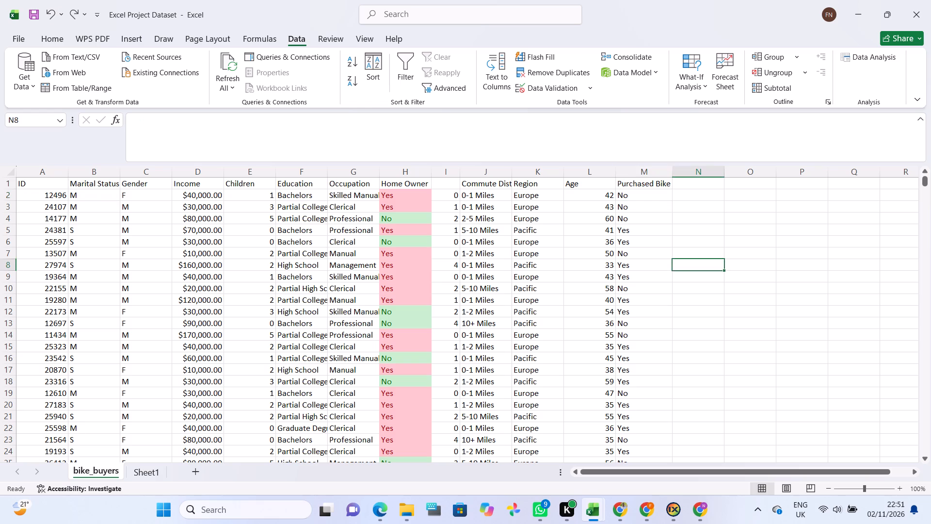
Reduce the height of the formula bar by about one row of the sheet.
{"action": "double_click", "coordinate": [563, 151]}
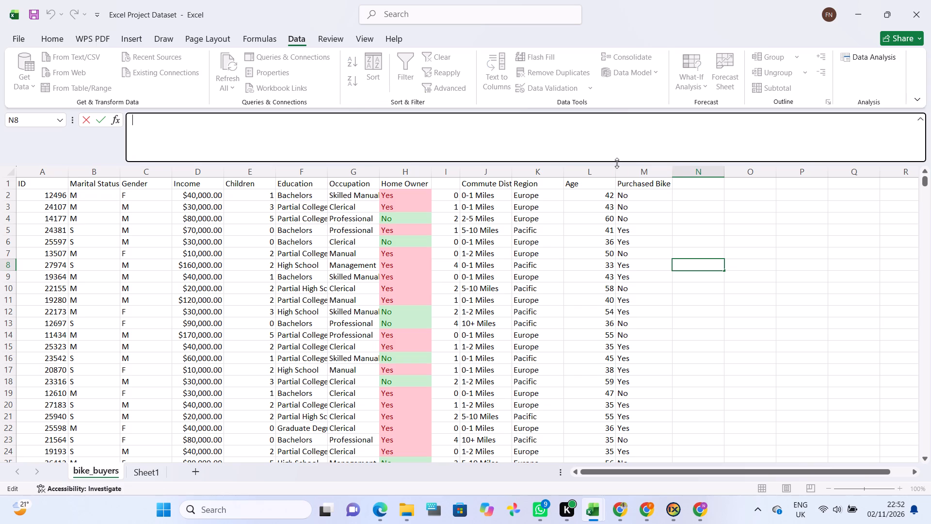
{"action": "left_click_drag", "start_coordinate": [617, 163], "coordinate": [617, 152]}
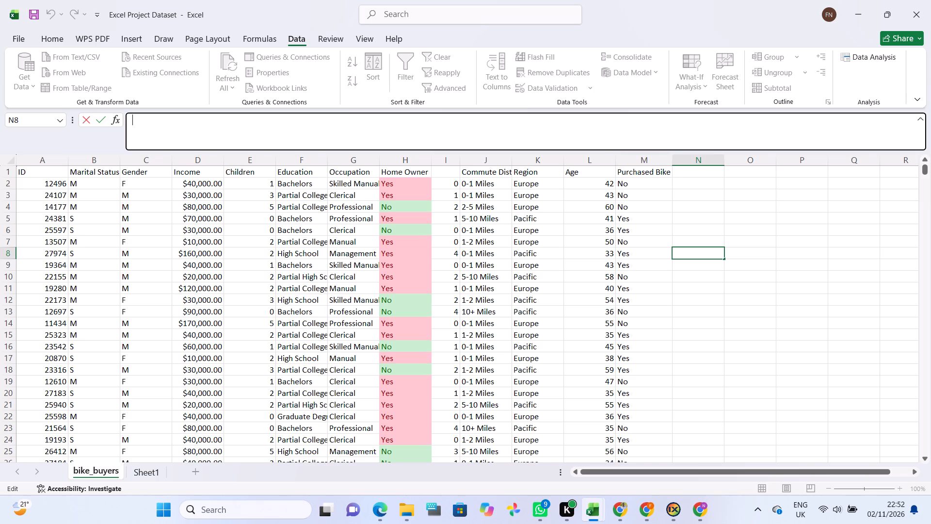
{"action": "left_click", "coordinate": [225, 130]}
{"action": "left_click", "coordinate": [225, 130]}
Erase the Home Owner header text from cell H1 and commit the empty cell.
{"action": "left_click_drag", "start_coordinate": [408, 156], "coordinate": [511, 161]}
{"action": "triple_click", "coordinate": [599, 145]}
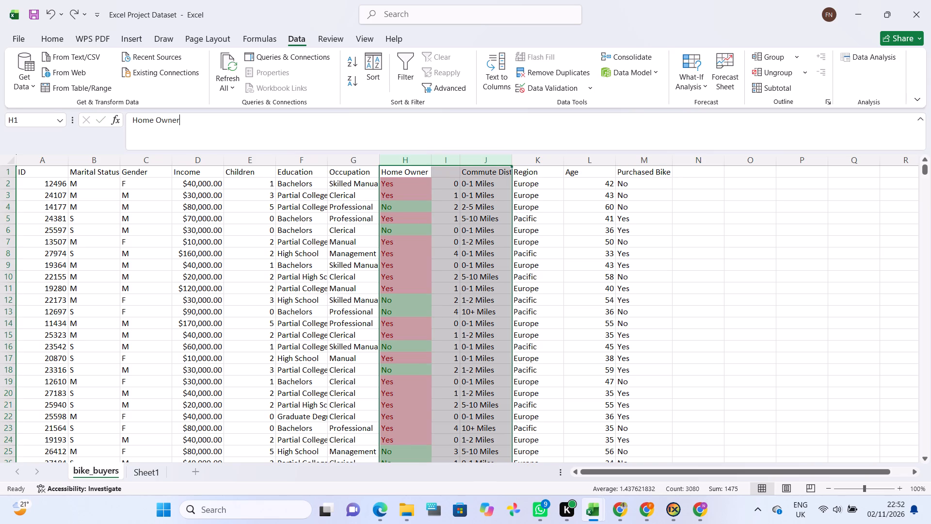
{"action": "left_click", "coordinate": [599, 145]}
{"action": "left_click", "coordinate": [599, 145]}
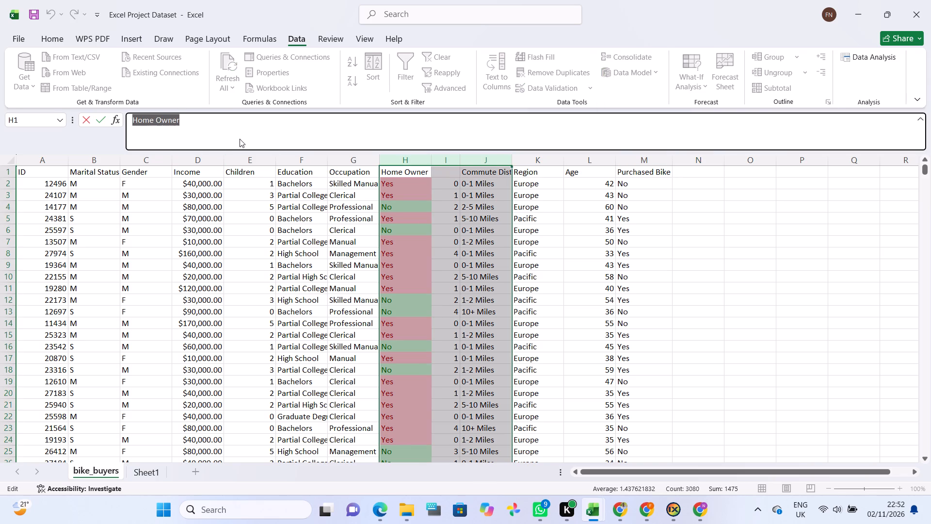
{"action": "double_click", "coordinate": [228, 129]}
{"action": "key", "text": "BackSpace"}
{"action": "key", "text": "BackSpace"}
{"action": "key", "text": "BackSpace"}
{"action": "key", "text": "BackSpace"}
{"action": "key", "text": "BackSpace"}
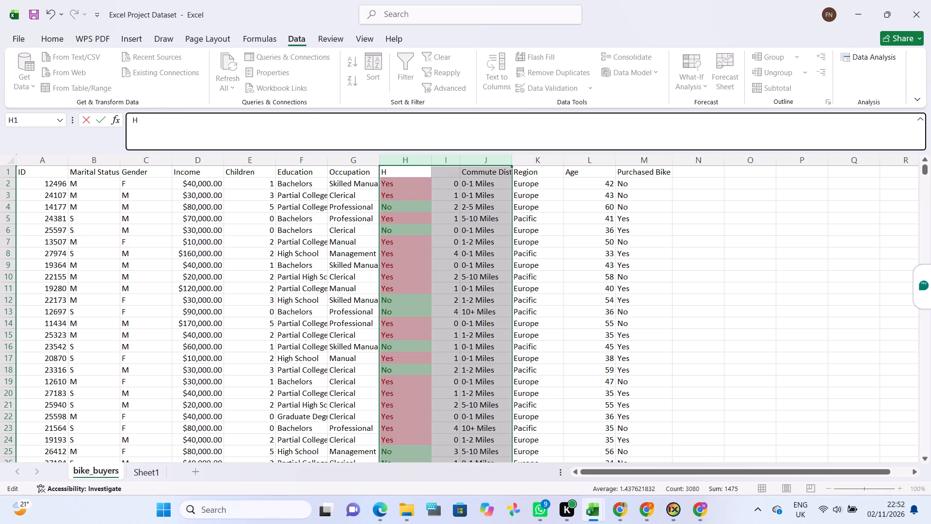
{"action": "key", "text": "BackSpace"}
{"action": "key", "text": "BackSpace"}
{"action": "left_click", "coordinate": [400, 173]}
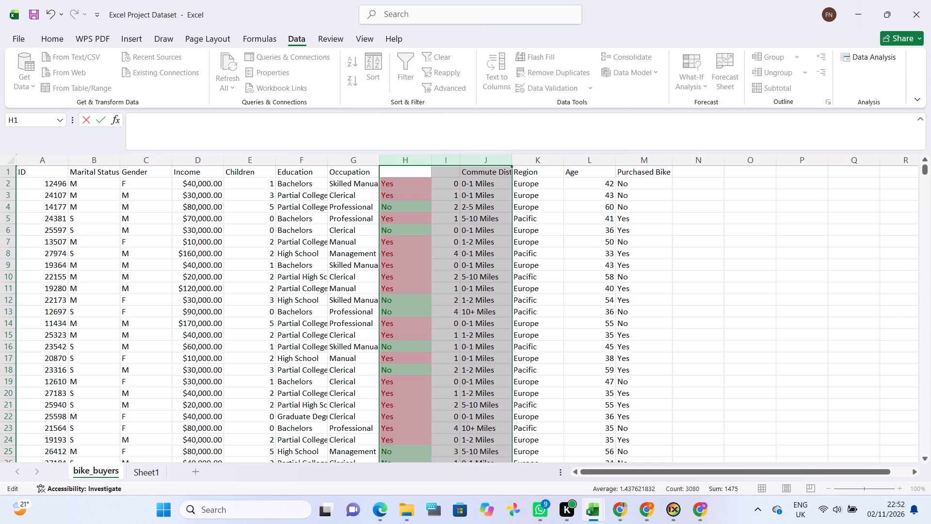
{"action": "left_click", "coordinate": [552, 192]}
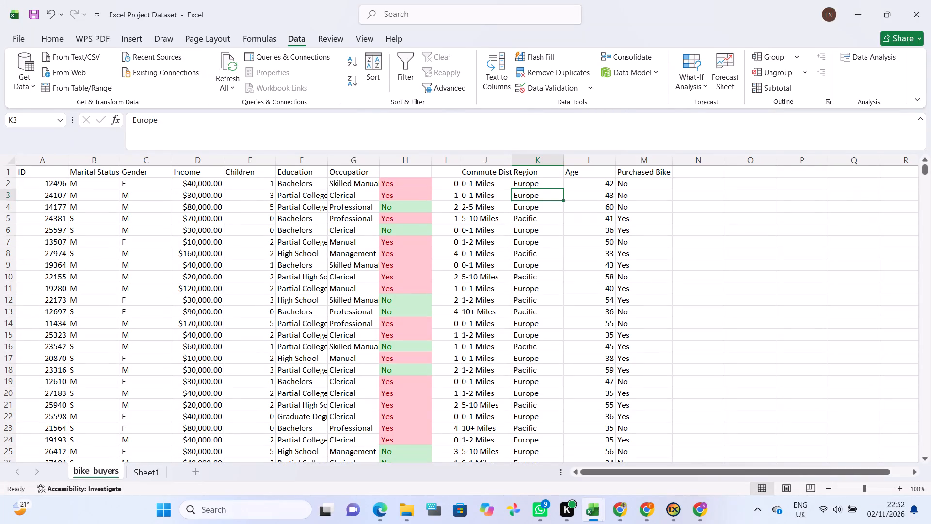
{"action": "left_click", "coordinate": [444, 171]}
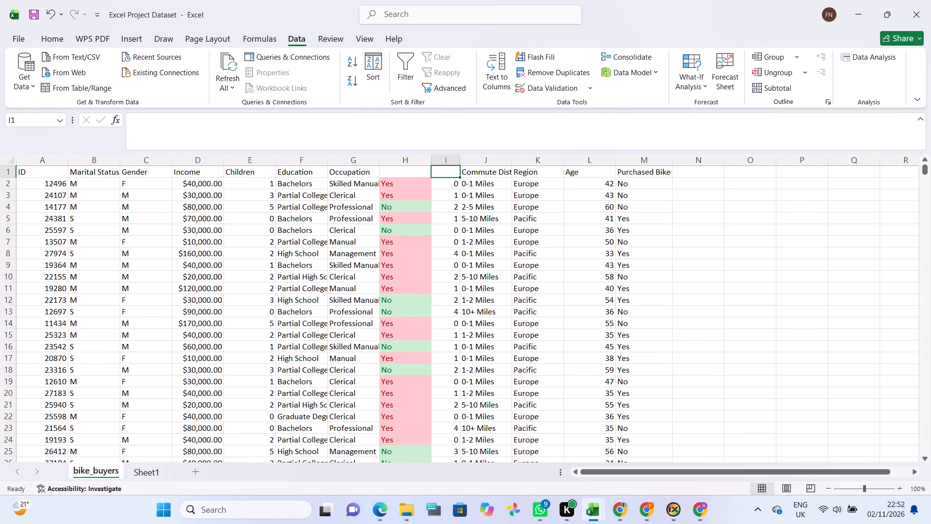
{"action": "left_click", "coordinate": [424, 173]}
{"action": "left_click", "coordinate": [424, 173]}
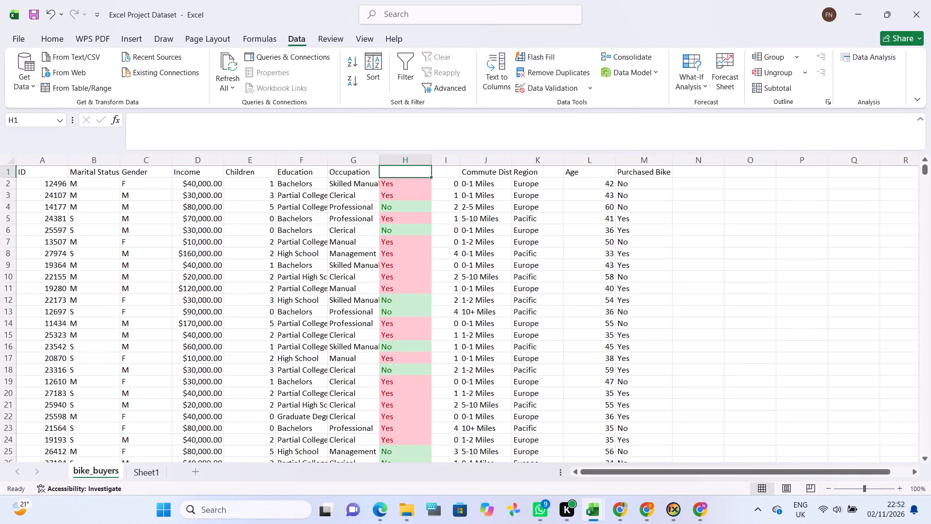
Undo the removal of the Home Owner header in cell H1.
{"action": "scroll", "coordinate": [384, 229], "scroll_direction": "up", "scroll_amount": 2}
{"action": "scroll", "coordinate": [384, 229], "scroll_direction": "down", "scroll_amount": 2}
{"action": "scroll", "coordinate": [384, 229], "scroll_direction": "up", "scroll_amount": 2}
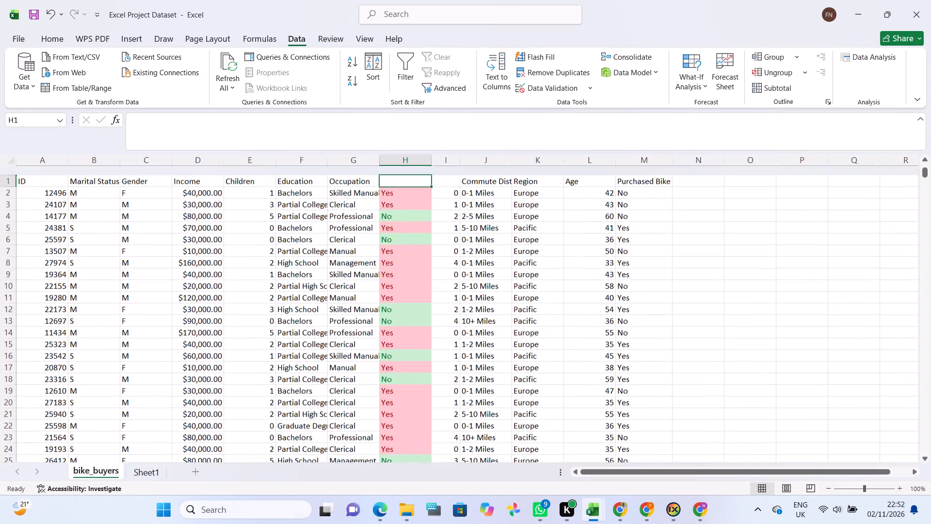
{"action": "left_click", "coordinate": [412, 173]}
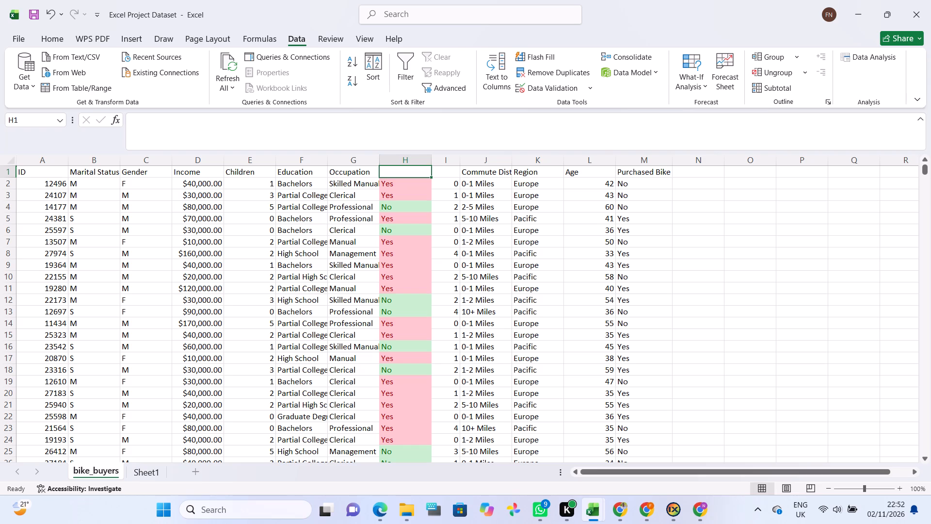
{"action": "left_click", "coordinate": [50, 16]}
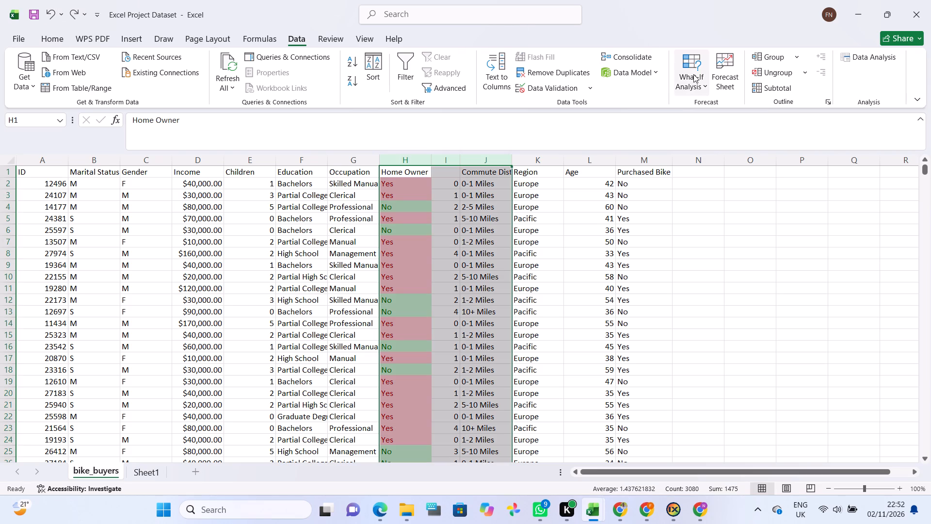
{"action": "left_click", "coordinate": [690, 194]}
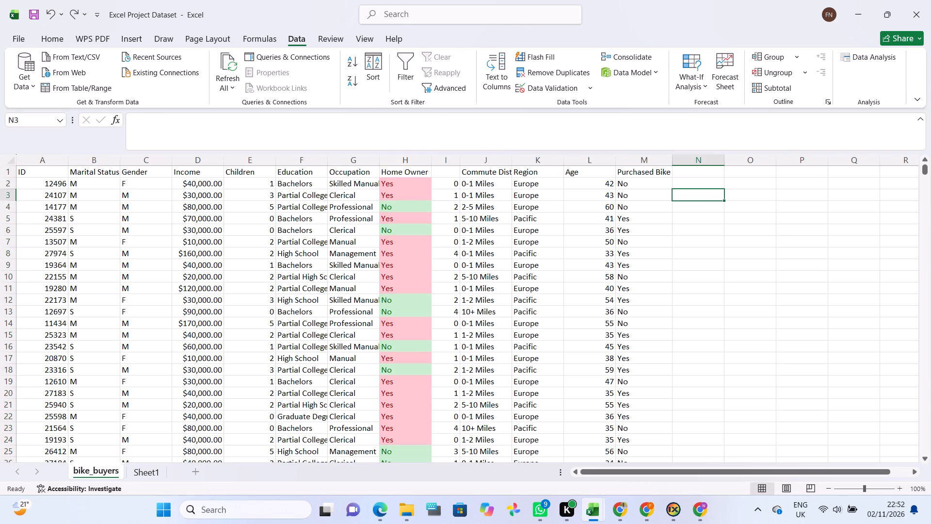
Narrow the Age column L by about a third so it sits closer to its values.
{"action": "scroll", "coordinate": [674, 156], "scroll_direction": "left", "scroll_amount": 1}
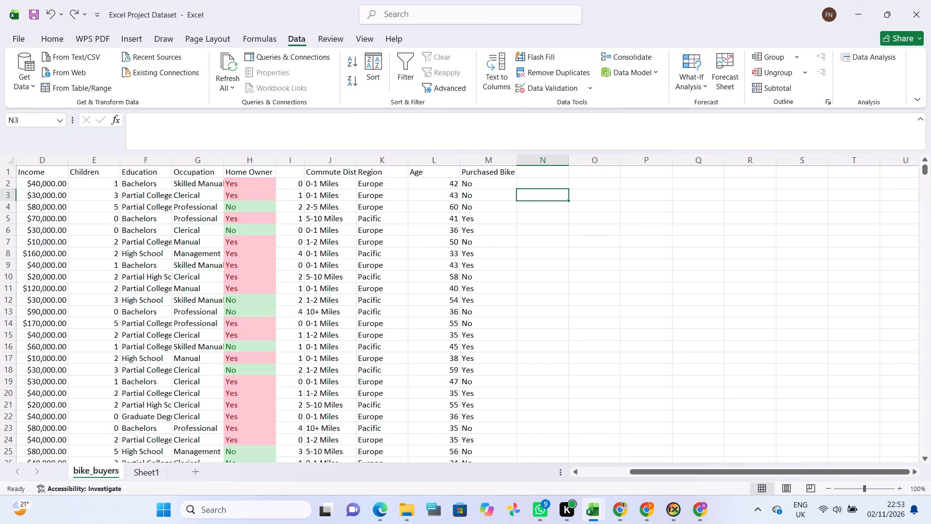
{"action": "left_click_drag", "start_coordinate": [461, 155], "coordinate": [442, 155]}
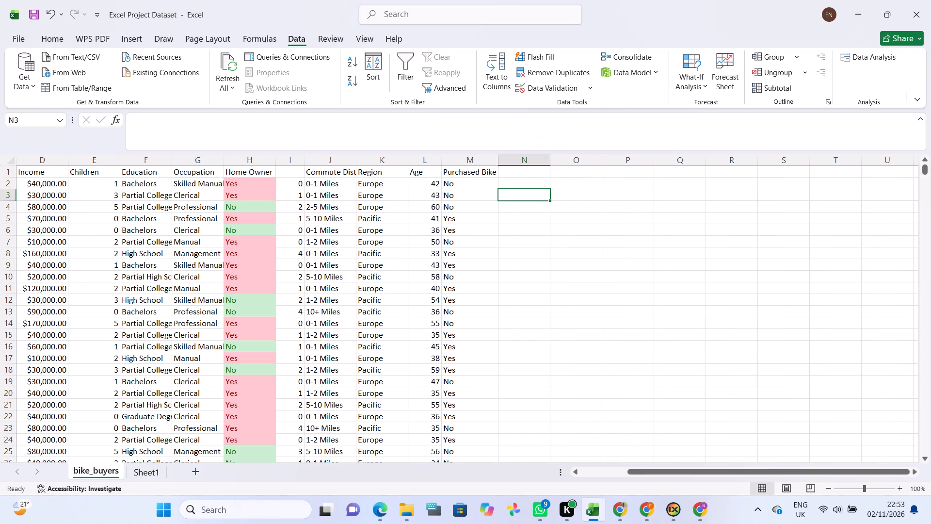
{"action": "left_click", "coordinate": [498, 154]}
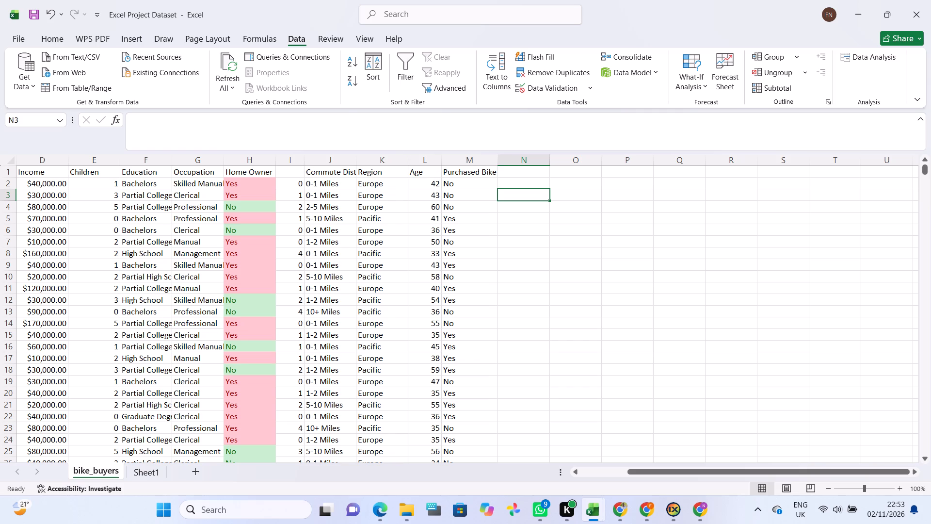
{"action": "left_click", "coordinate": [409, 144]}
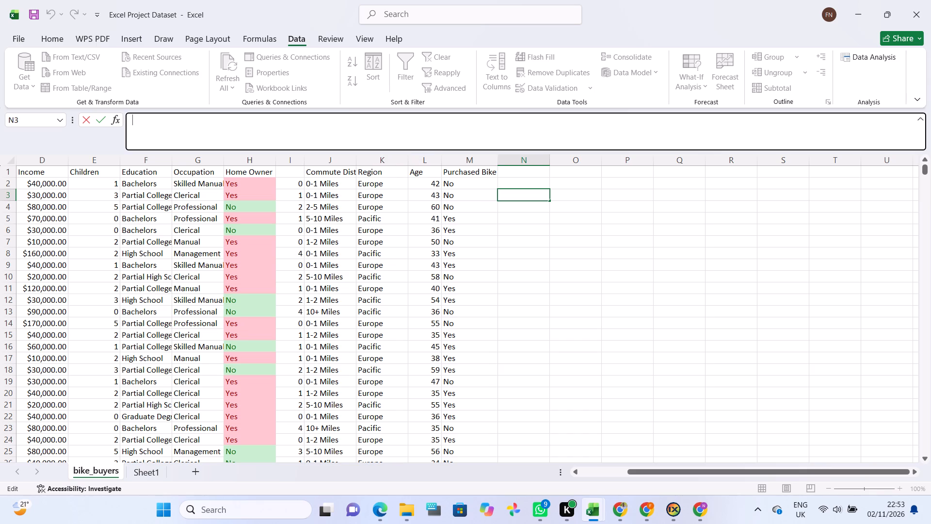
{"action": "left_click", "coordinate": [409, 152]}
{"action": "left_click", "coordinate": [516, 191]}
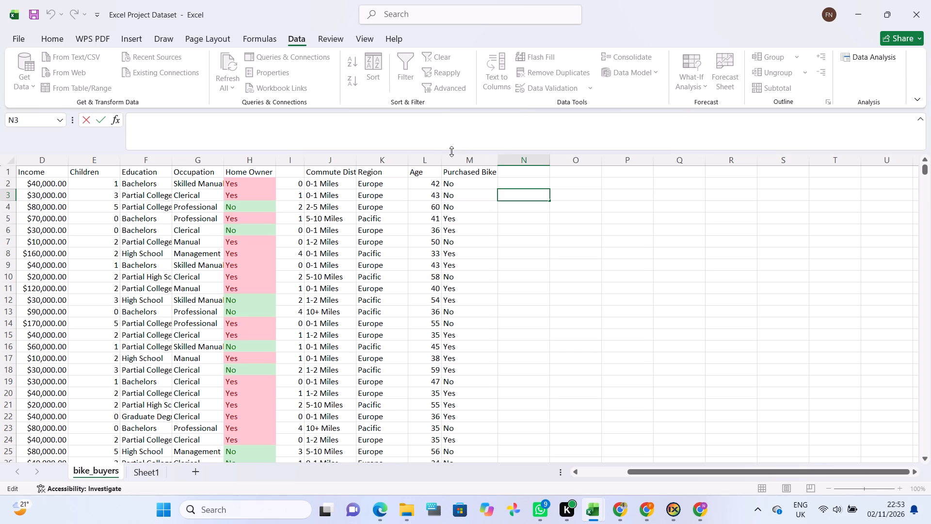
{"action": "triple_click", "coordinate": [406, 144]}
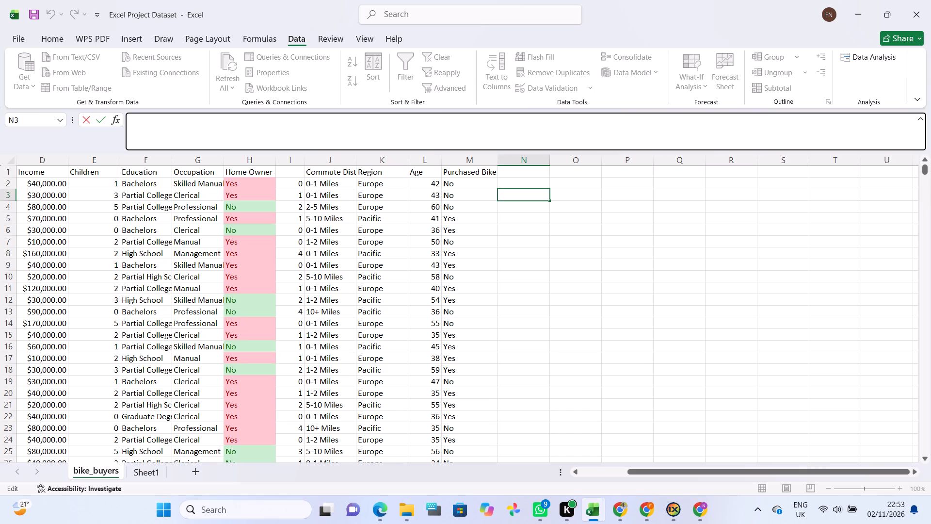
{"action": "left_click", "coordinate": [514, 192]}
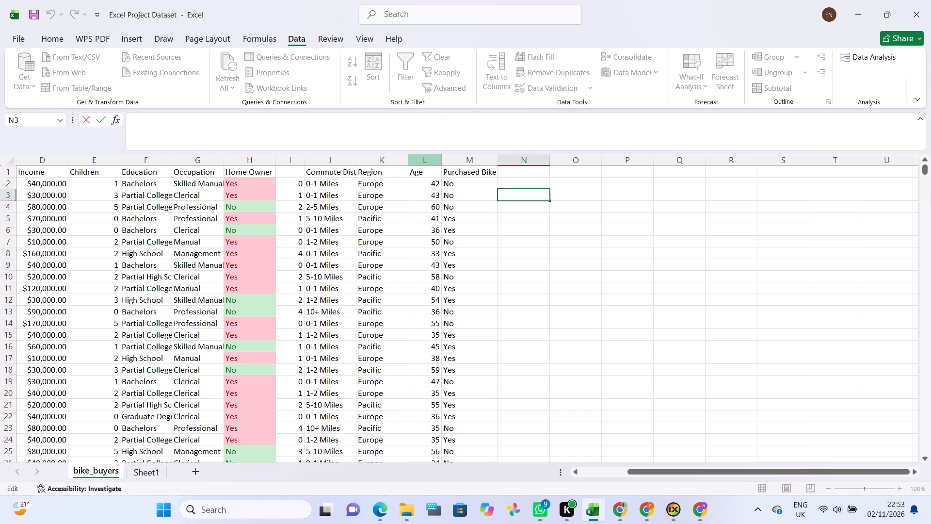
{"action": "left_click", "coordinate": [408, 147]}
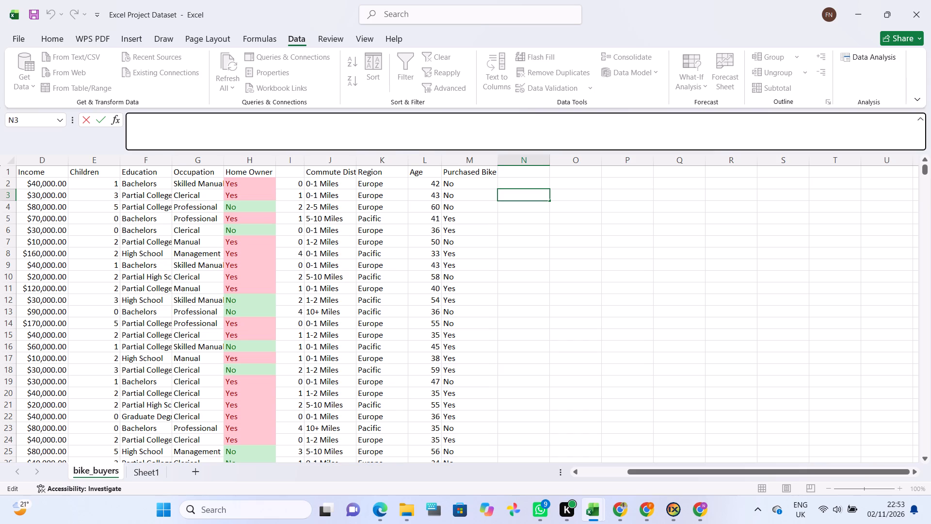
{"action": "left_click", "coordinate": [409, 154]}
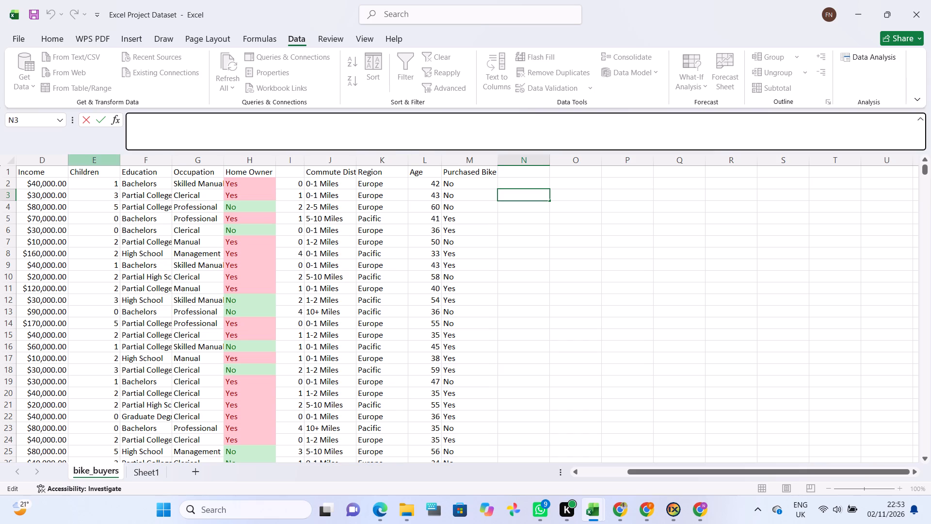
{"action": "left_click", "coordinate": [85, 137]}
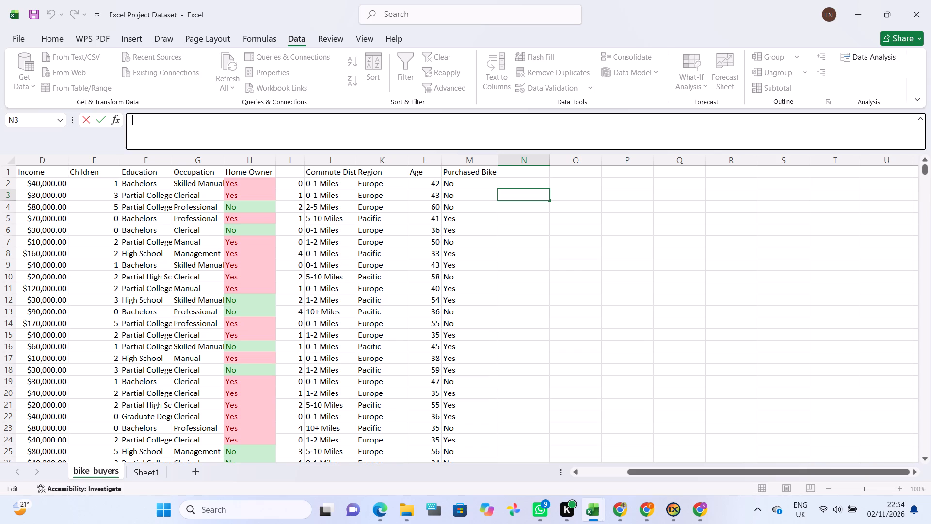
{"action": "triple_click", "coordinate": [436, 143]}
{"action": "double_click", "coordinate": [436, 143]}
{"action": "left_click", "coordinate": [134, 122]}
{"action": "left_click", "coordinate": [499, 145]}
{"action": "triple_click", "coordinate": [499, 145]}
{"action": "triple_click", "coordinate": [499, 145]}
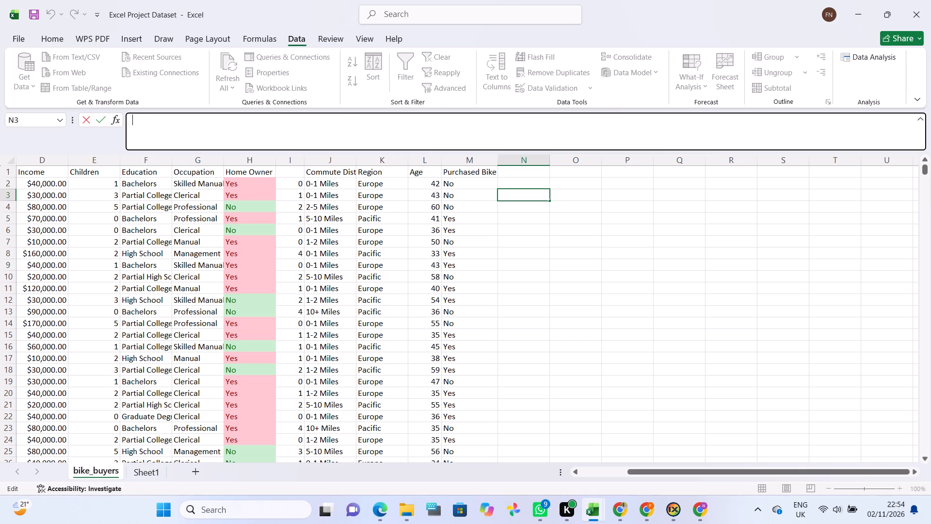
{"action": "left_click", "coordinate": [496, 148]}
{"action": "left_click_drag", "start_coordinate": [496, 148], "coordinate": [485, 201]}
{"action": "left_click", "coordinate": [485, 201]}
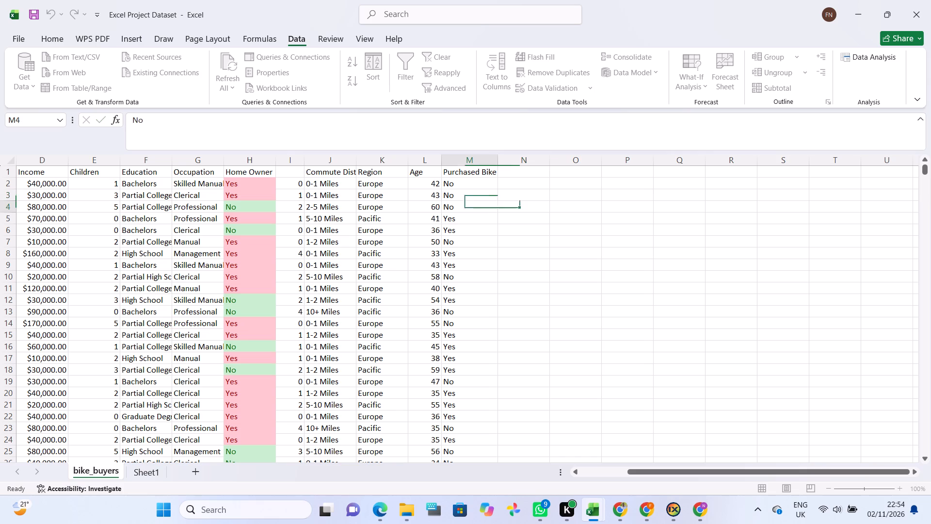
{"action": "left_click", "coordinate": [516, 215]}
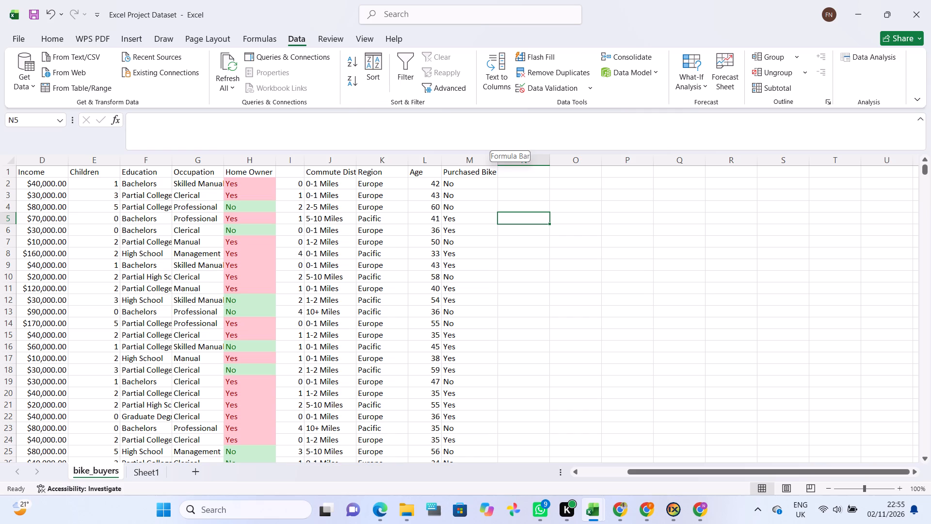
Erase the Purchased Bike entry in cell M3, leaving the cell open for editing.
{"action": "left_click", "coordinate": [496, 196]}
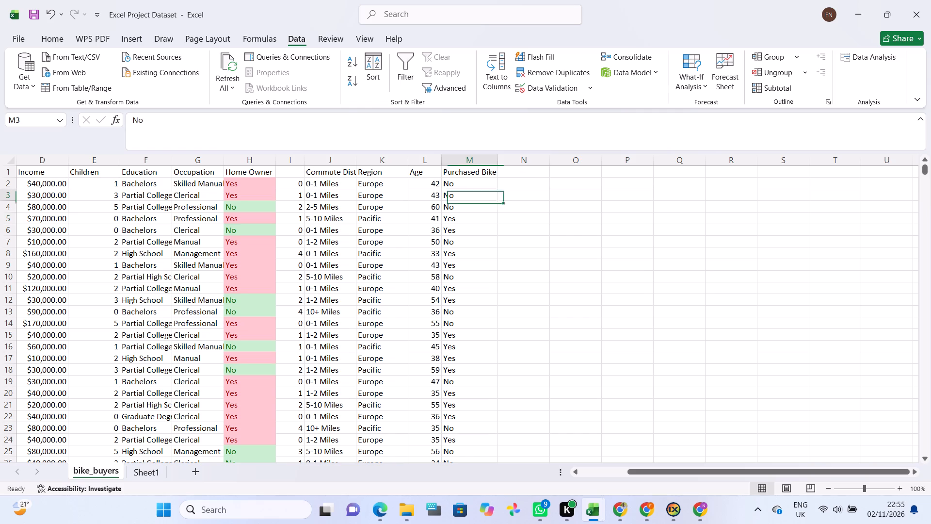
{"action": "left_click", "coordinate": [499, 157]}
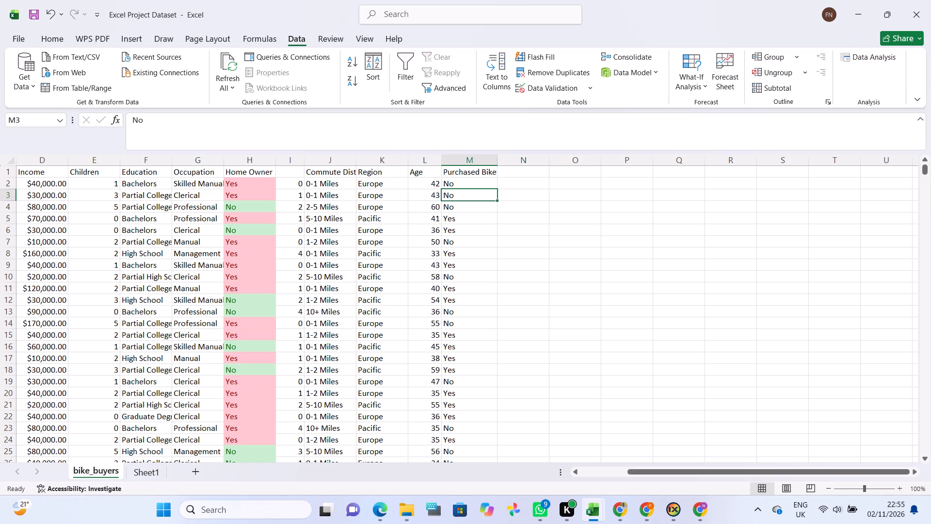
{"action": "left_click", "coordinate": [142, 125]}
{"action": "key", "text": "BackSpace"}
{"action": "key", "text": "BackSpace"}
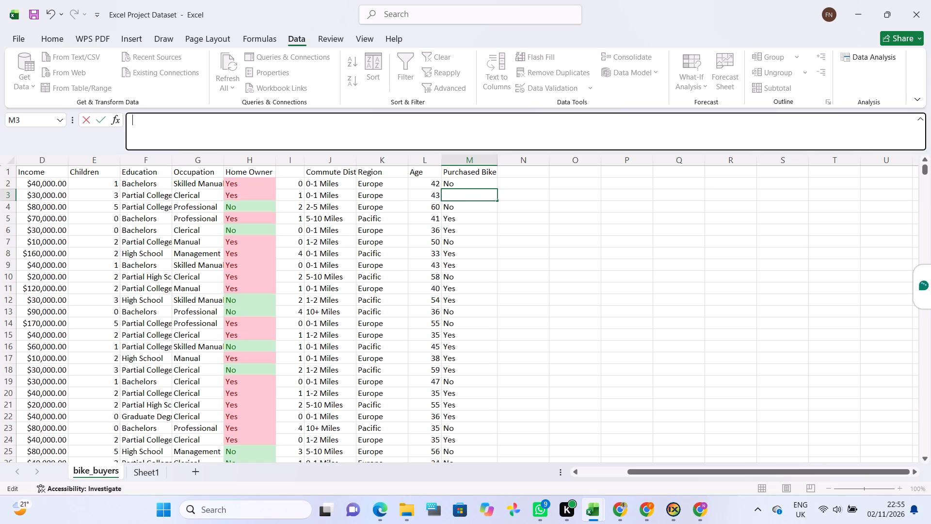
{"action": "key", "text": "BackSpace"}
{"action": "key", "text": "BackSpace"}
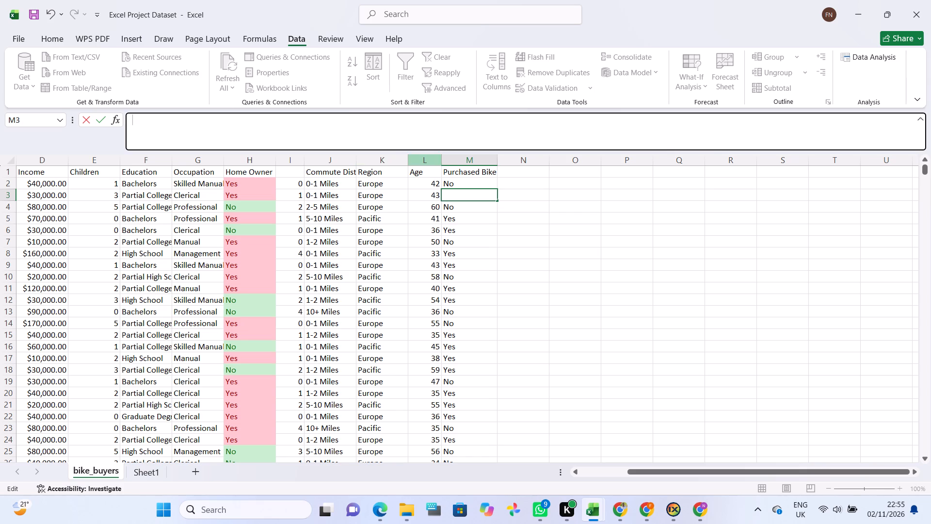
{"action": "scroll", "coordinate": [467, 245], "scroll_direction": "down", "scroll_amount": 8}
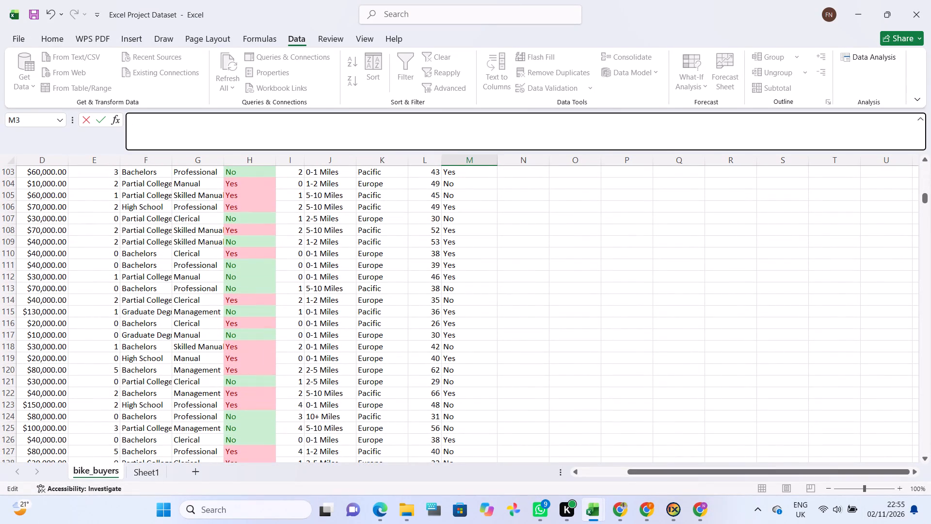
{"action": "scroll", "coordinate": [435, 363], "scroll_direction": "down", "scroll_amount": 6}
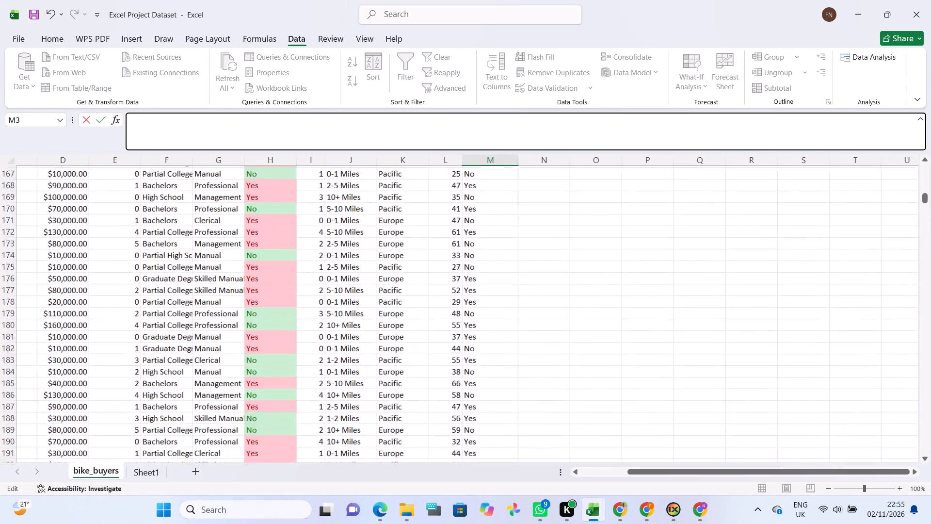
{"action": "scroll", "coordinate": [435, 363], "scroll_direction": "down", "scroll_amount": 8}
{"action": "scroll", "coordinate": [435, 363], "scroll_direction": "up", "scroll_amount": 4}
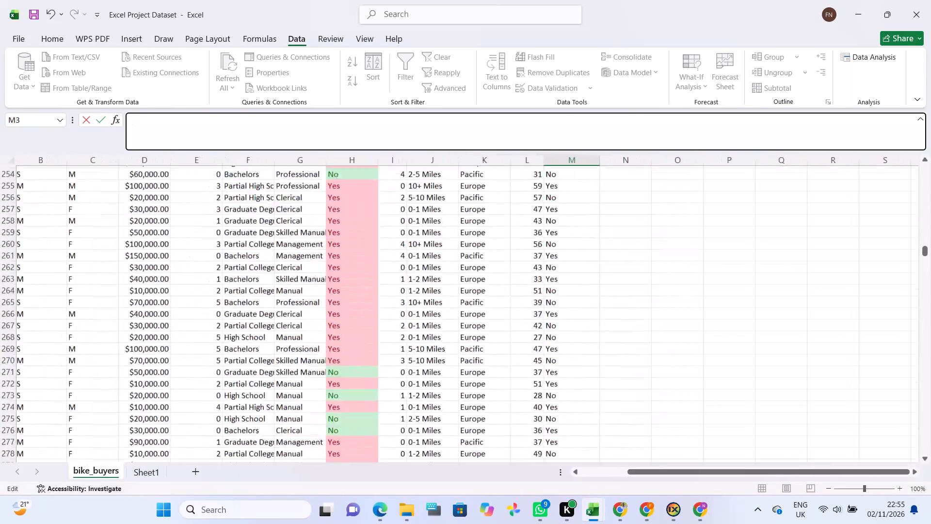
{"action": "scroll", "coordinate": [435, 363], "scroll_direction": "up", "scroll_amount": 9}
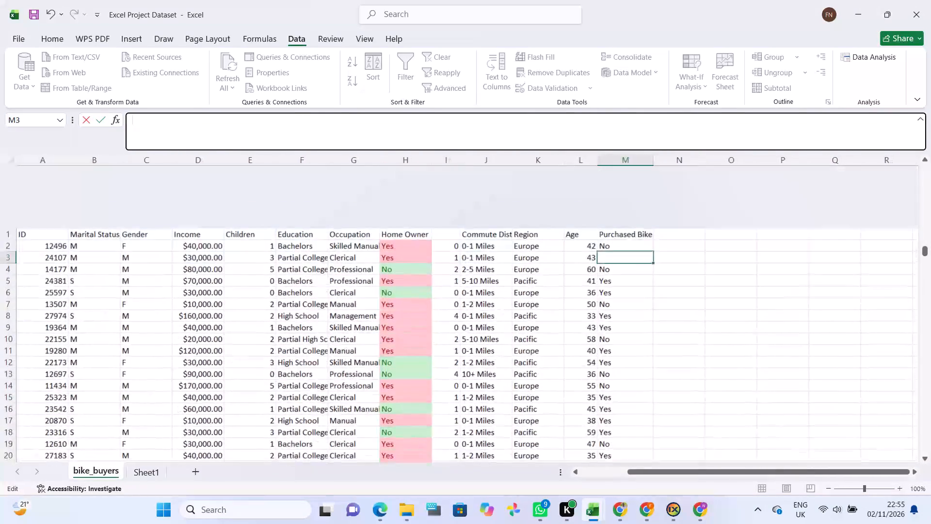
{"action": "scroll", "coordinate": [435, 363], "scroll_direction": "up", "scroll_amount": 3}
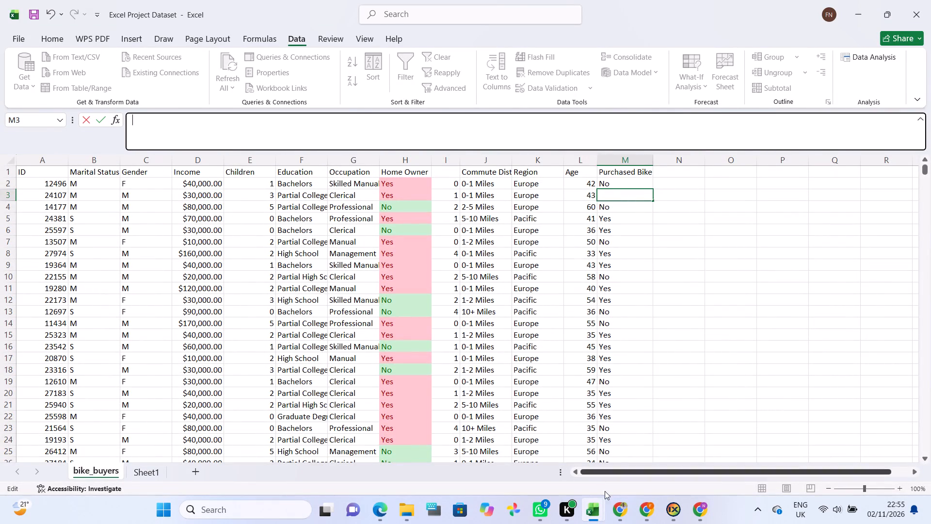
Switch to the Online-Store-Orders workbook.
{"action": "left_click", "coordinate": [593, 517]}
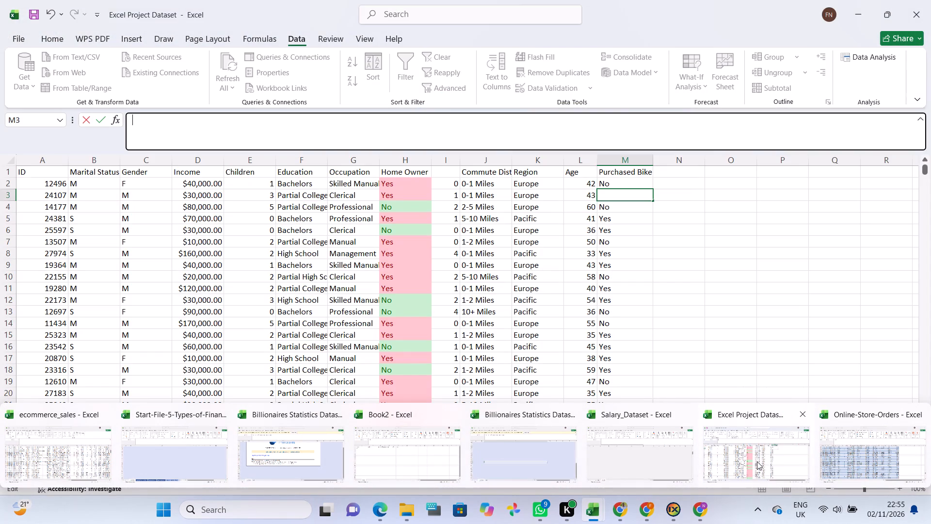
{"action": "left_click", "coordinate": [831, 458]}
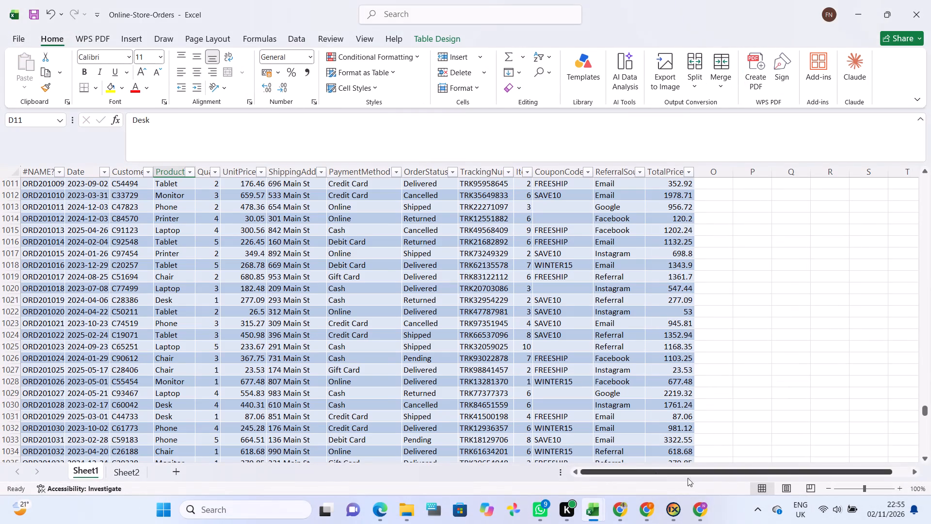
Look back through the order records on Sheet1 from around row 1024 up to the table's header row.
{"action": "left_click", "coordinate": [429, 336]}
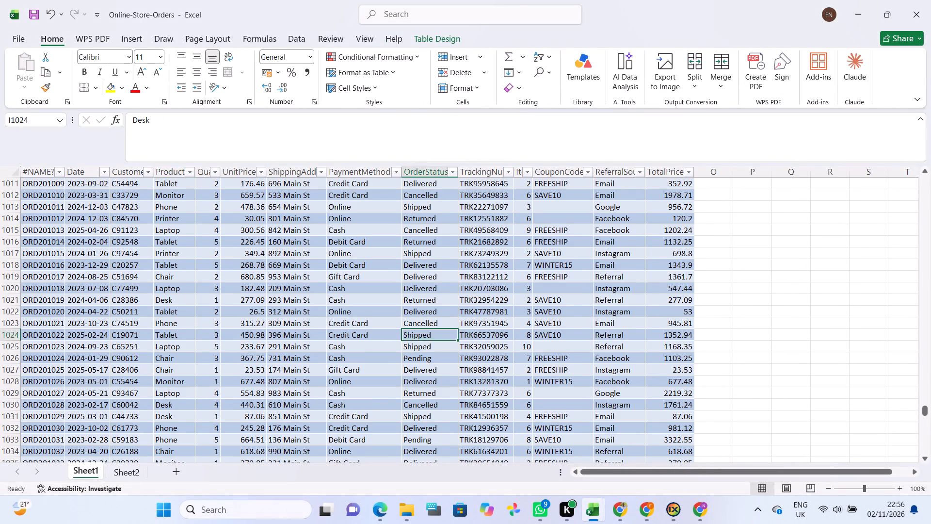
{"action": "scroll", "coordinate": [429, 336], "scroll_direction": "up", "scroll_amount": 9}
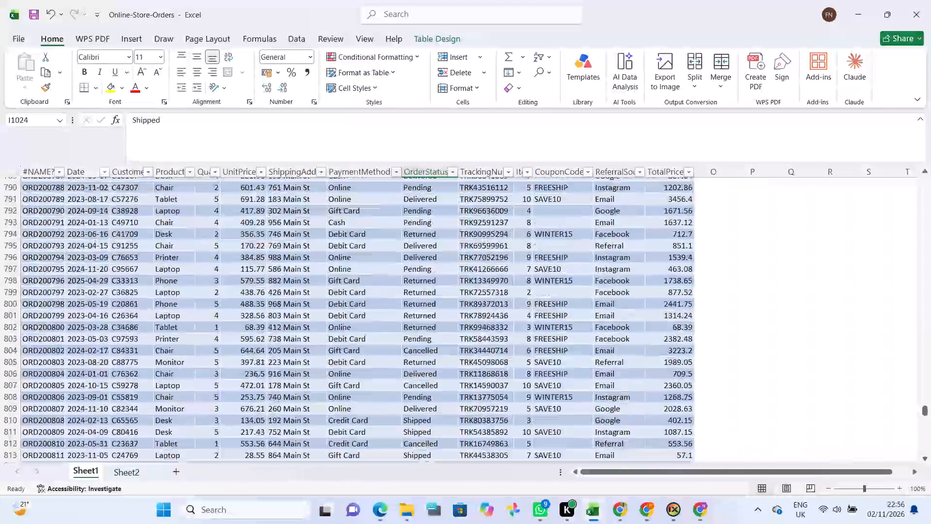
{"action": "scroll", "coordinate": [429, 336], "scroll_direction": "up", "scroll_amount": 9}
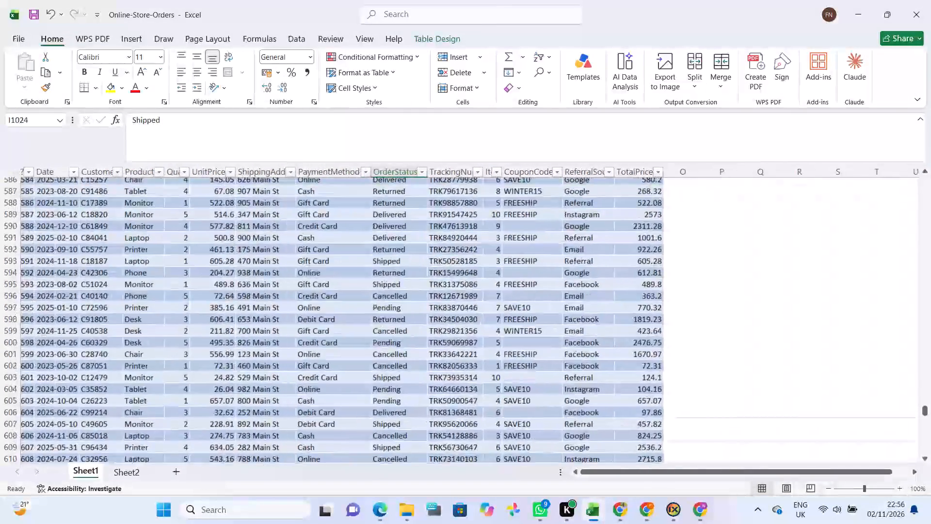
{"action": "scroll", "coordinate": [429, 336], "scroll_direction": "up", "scroll_amount": 5}
{"action": "scroll", "coordinate": [429, 336], "scroll_direction": "right", "scroll_amount": 2}
{"action": "scroll", "coordinate": [429, 336], "scroll_direction": "up", "scroll_amount": 4}
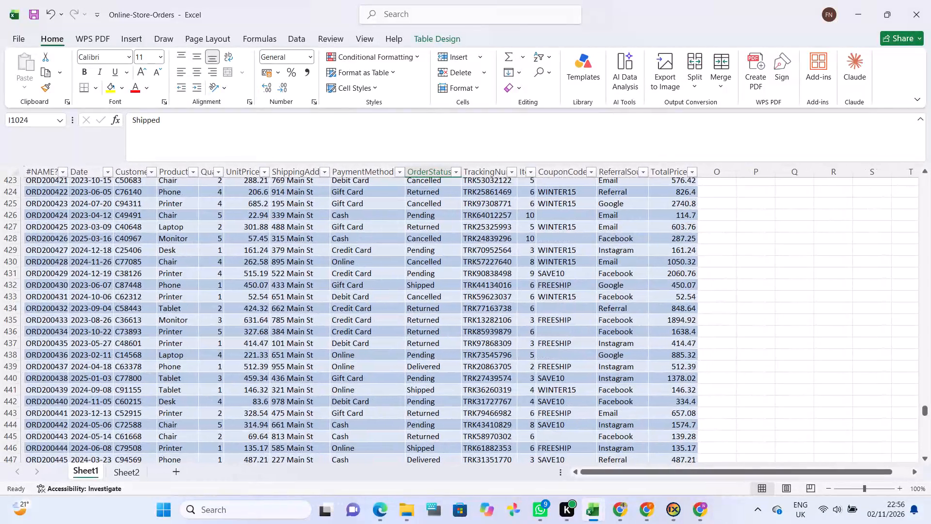
{"action": "scroll", "coordinate": [429, 336], "scroll_direction": "up", "scroll_amount": 4}
{"action": "scroll", "coordinate": [404, 249], "scroll_direction": "up", "scroll_amount": 16}
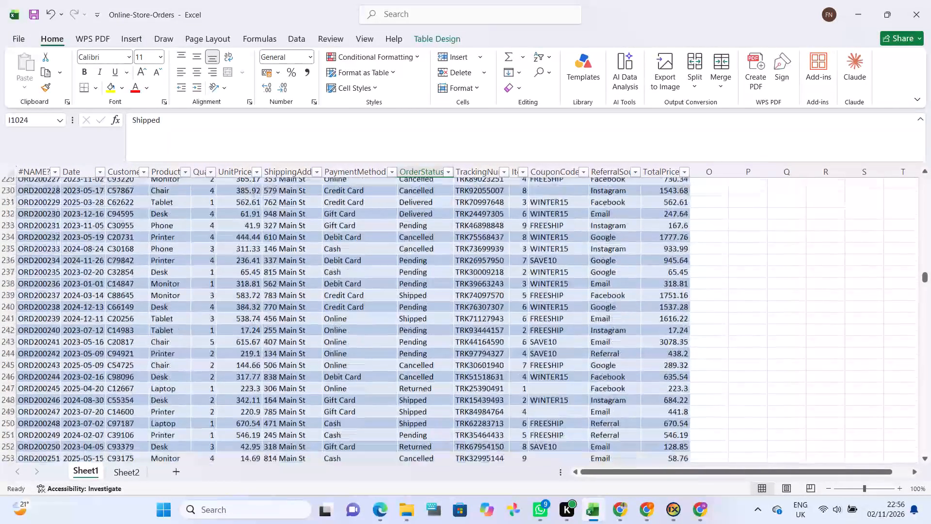
{"action": "scroll", "coordinate": [404, 249], "scroll_direction": "up", "scroll_amount": 10}
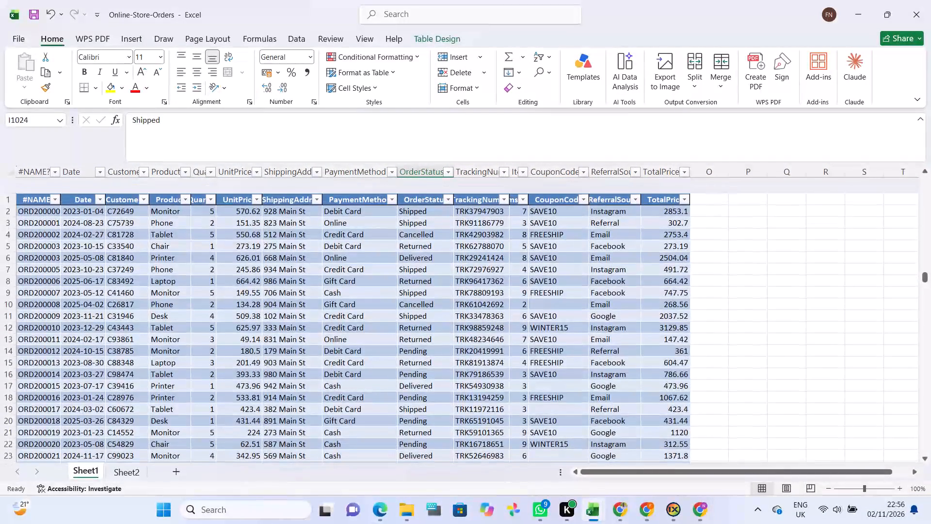
{"action": "scroll", "coordinate": [404, 249], "scroll_direction": "up", "scroll_amount": 4}
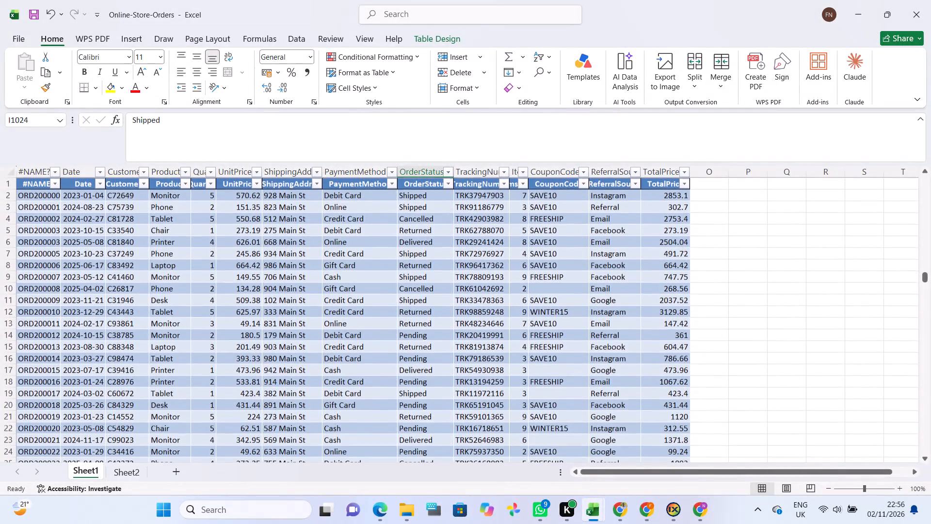
{"action": "left_click", "coordinate": [497, 228]}
{"action": "left_click", "coordinate": [714, 212]}
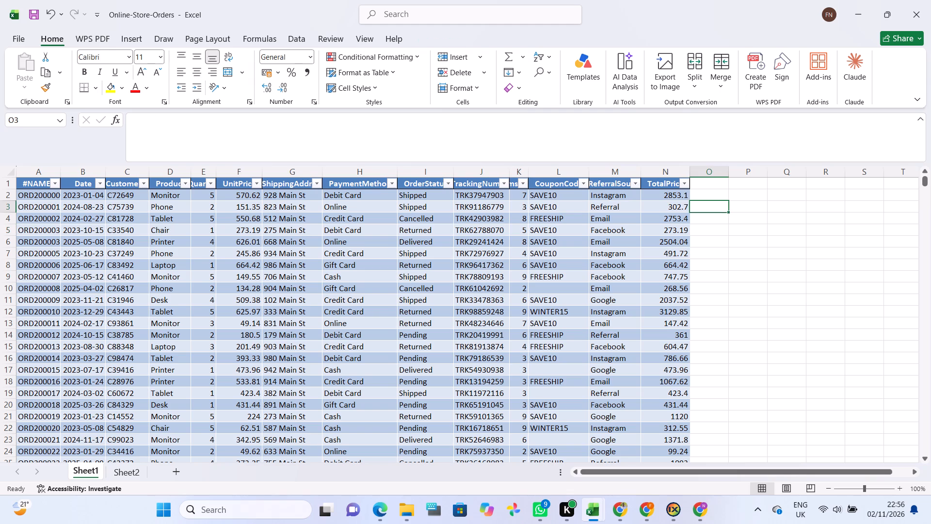
{"action": "left_click", "coordinate": [520, 216]}
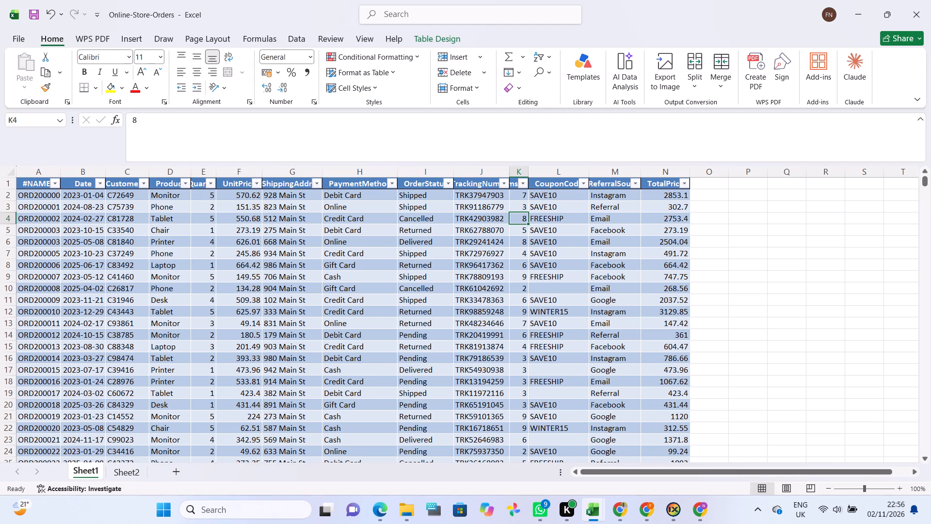
Examine the opening rows and all columns of the orders table, enlarging the sheet view to 128%.
{"action": "scroll", "coordinate": [403, 273], "scroll_direction": "down", "scroll_amount": 1}
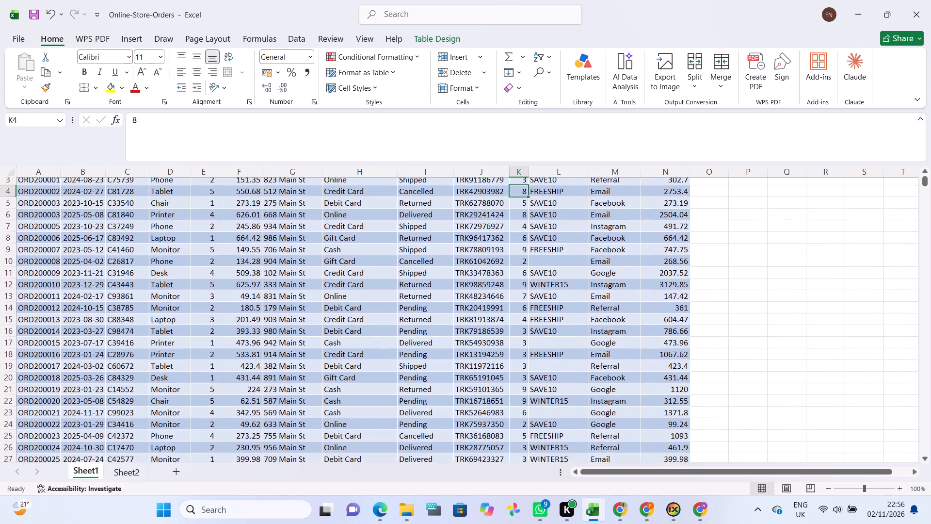
{"action": "scroll", "coordinate": [403, 273], "scroll_direction": "down", "scroll_amount": 1}
{"action": "scroll", "coordinate": [403, 273], "scroll_direction": "up", "scroll_amount": 3}
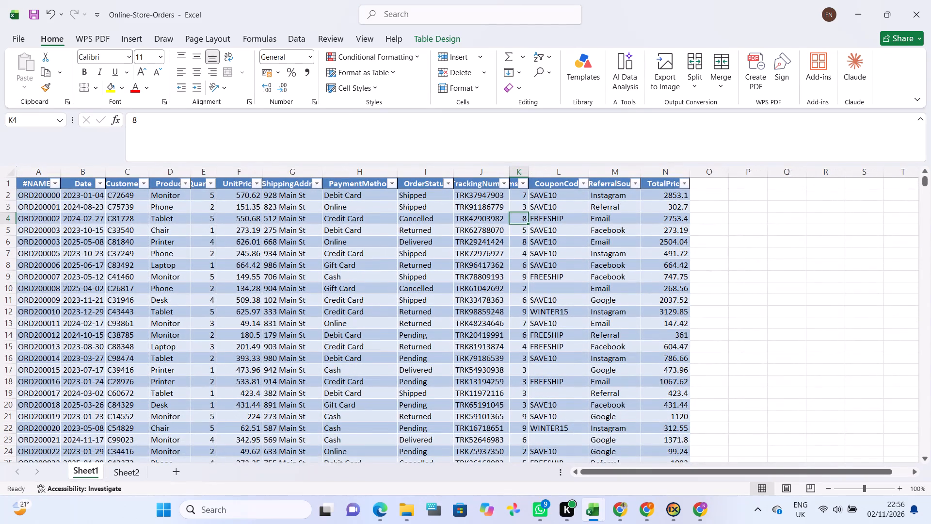
{"action": "scroll", "coordinate": [344, 276], "scroll_direction": "right", "scroll_amount": 1}
{"action": "scroll", "coordinate": [344, 276], "scroll_direction": "up", "scroll_amount": 1}
{"action": "scroll", "coordinate": [344, 276], "scroll_direction": "down", "scroll_amount": 2}
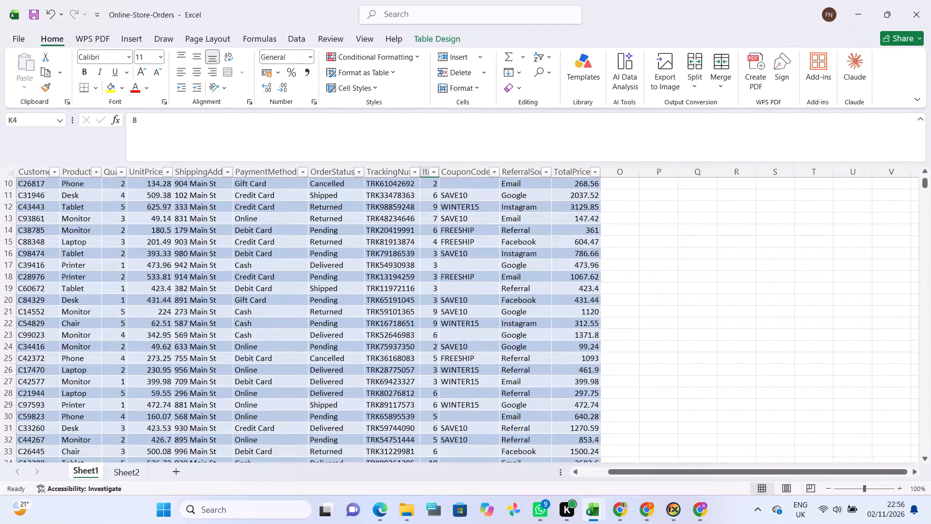
{"action": "scroll", "coordinate": [344, 276], "scroll_direction": "right", "scroll_amount": 2}
{"action": "scroll", "coordinate": [219, 261], "scroll_direction": "down", "scroll_amount": 1}
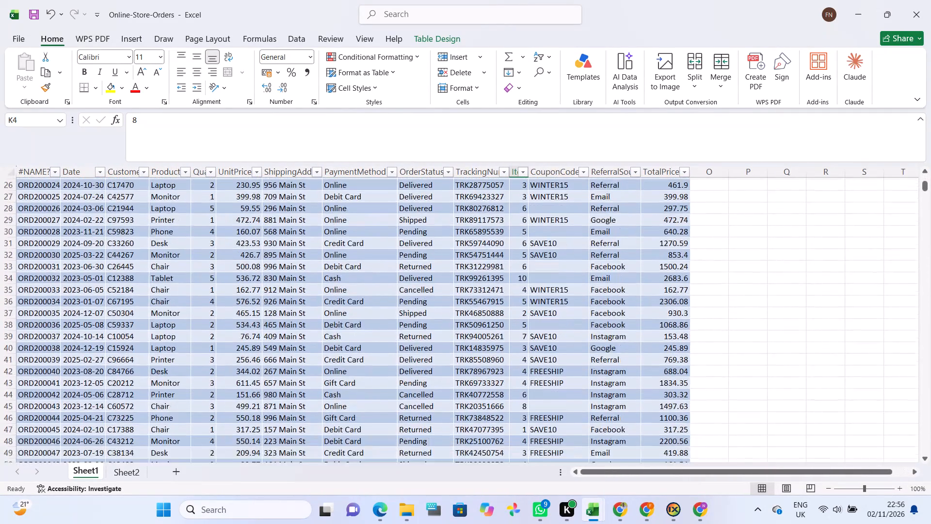
{"action": "scroll", "coordinate": [219, 261], "scroll_direction": "down", "scroll_amount": 1}
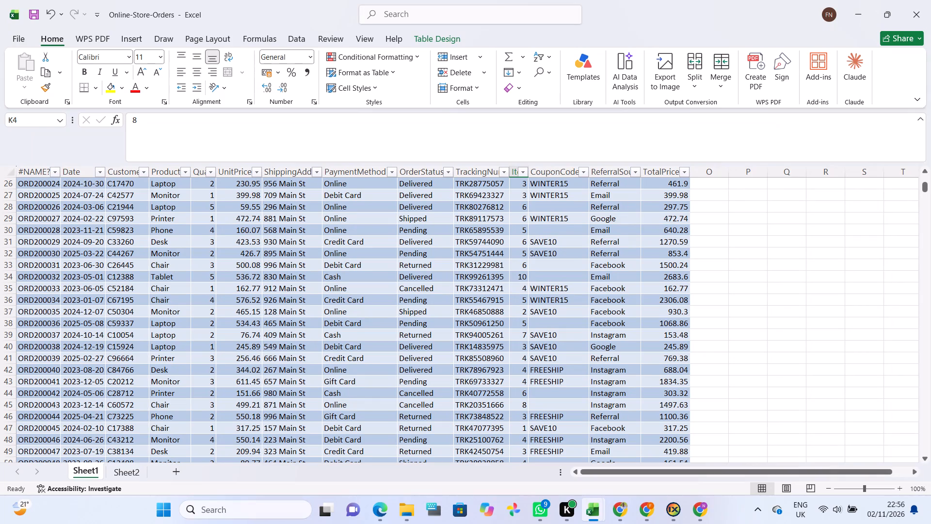
{"action": "scroll", "coordinate": [217, 322], "scroll_direction": "up", "scroll_amount": 3}
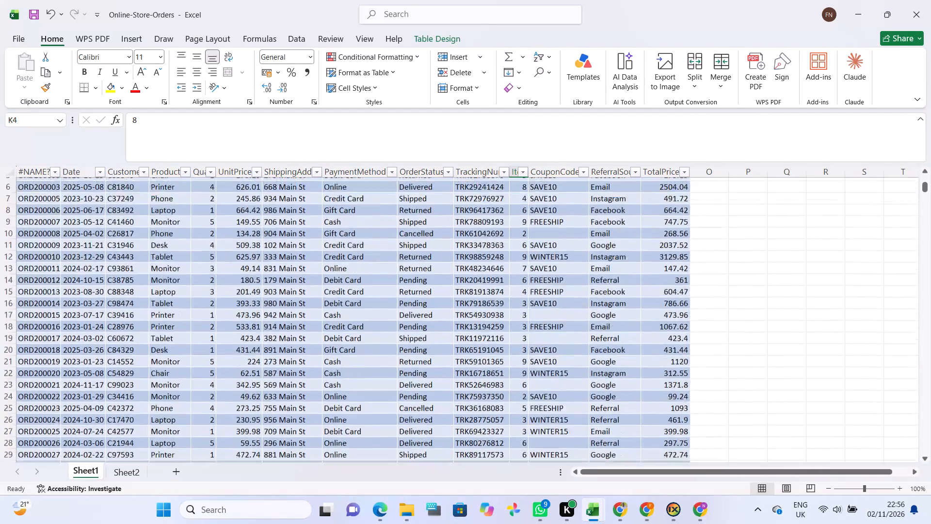
{"action": "scroll", "coordinate": [217, 322], "scroll_direction": "up", "scroll_amount": 3}
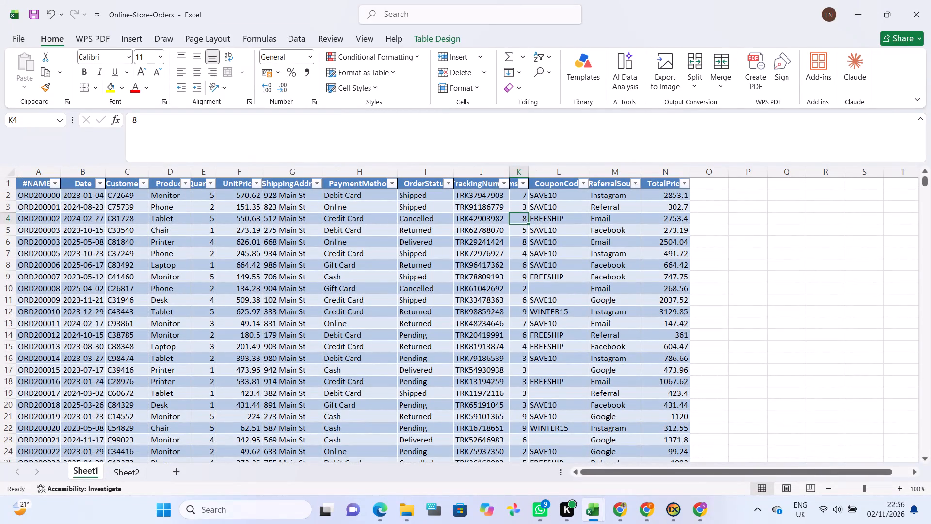
{"action": "scroll", "coordinate": [189, 202], "scroll_direction": "up", "scroll_amount": 2}
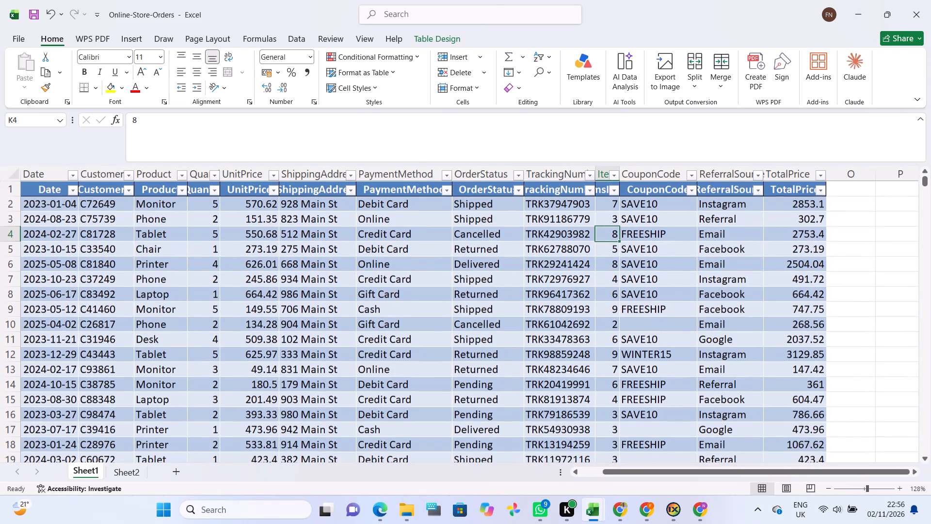
Select the first two values of the Quantity column, cells E2:E3.
{"action": "left_click", "coordinate": [201, 209]}
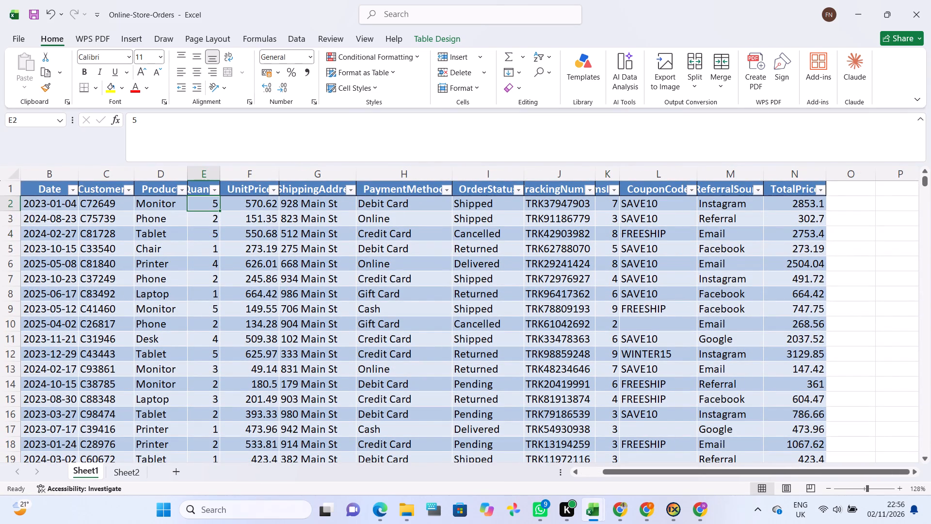
{"action": "left_click_drag", "start_coordinate": [202, 201], "coordinate": [217, 193]}
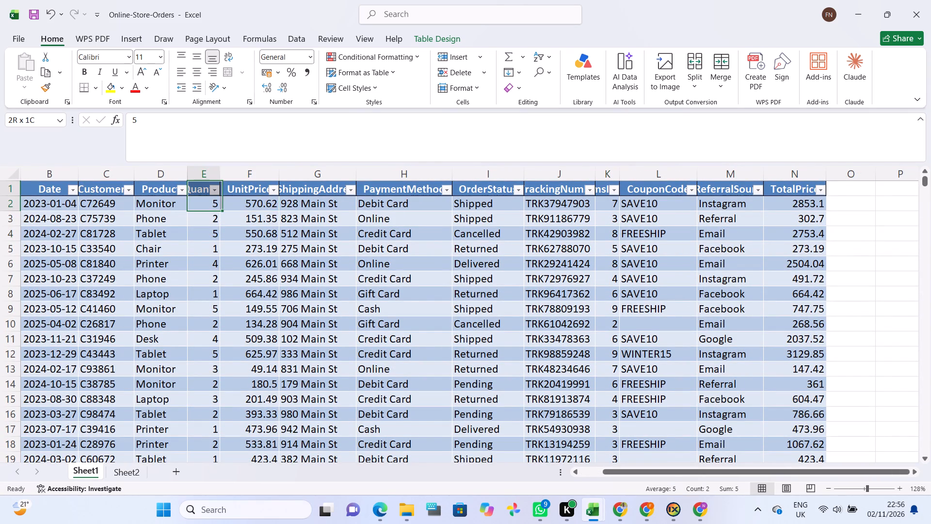
{"action": "left_click_drag", "start_coordinate": [217, 193], "coordinate": [220, 212]}
{"action": "left_click", "coordinate": [220, 225]}
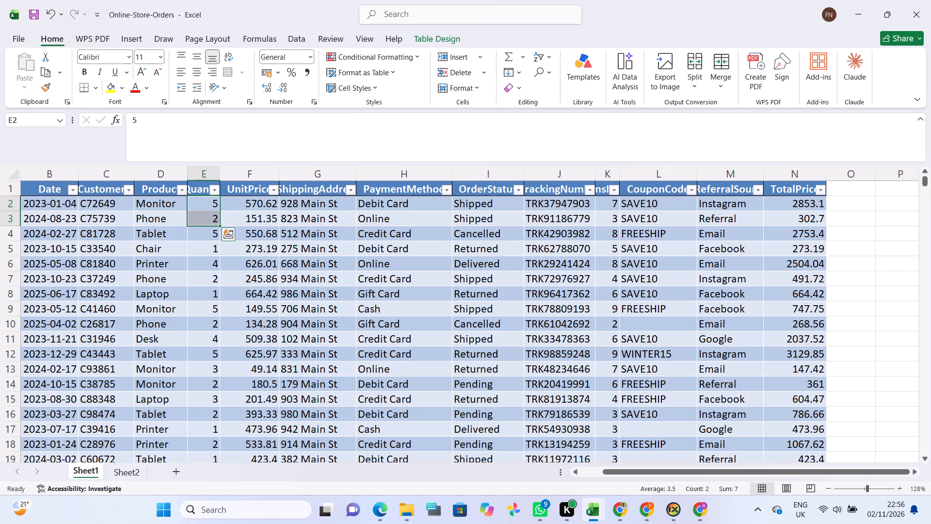